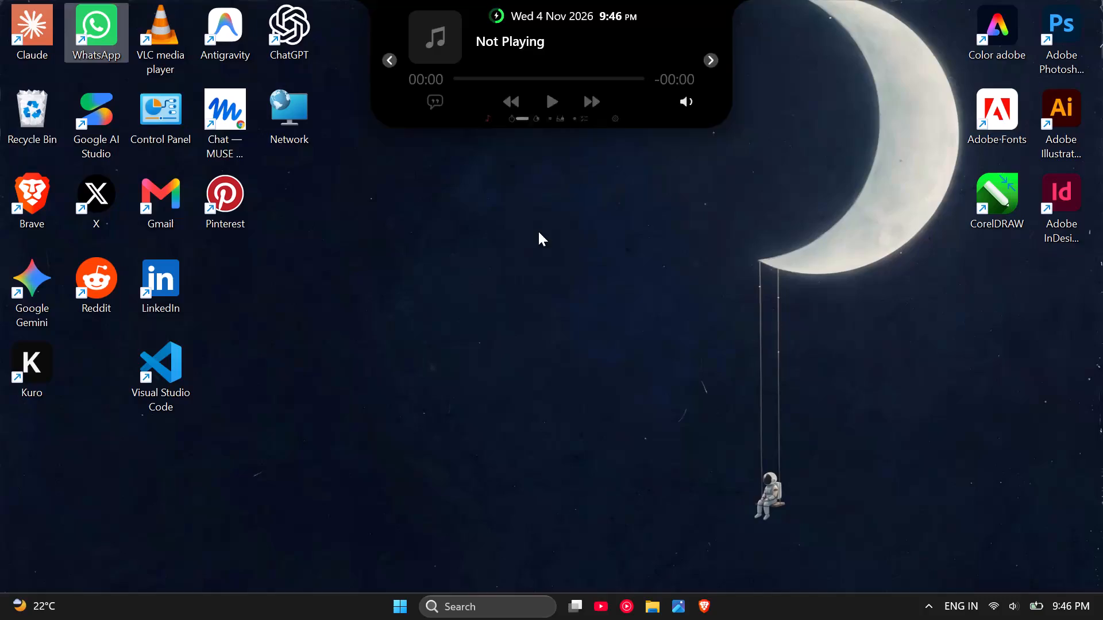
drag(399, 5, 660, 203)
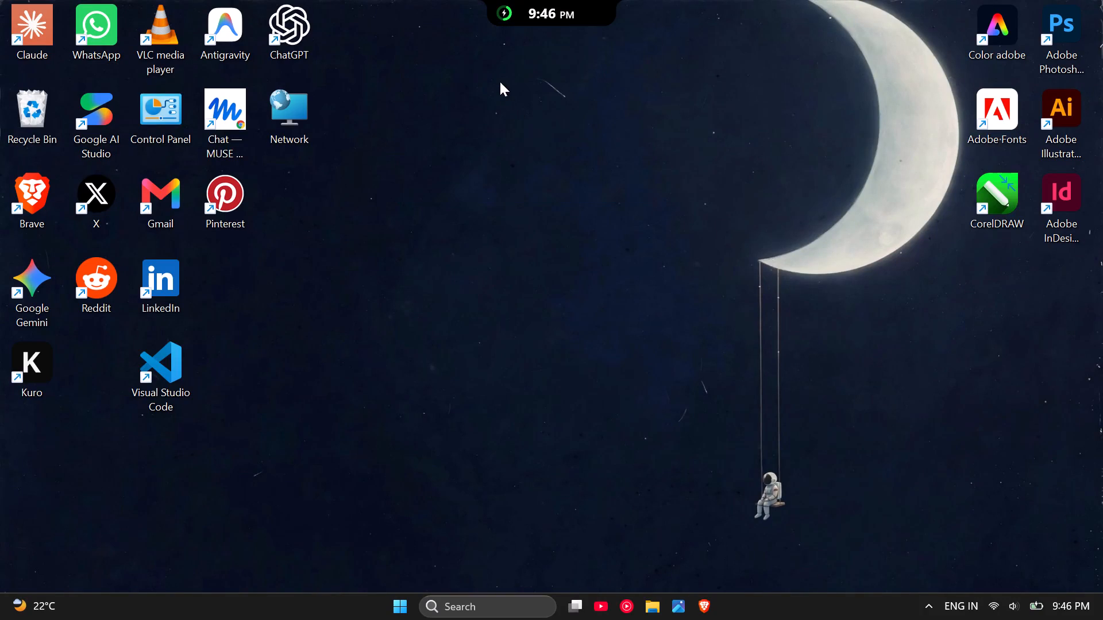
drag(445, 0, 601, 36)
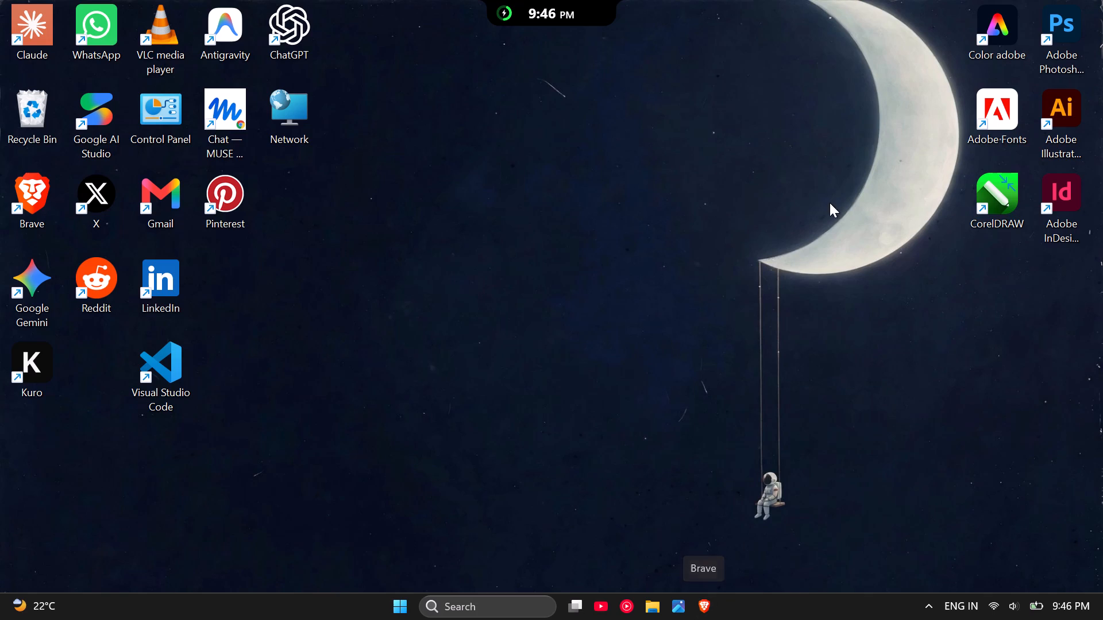
Launch Adobe Photoshop from the desktop.
double_click(1053, 33)
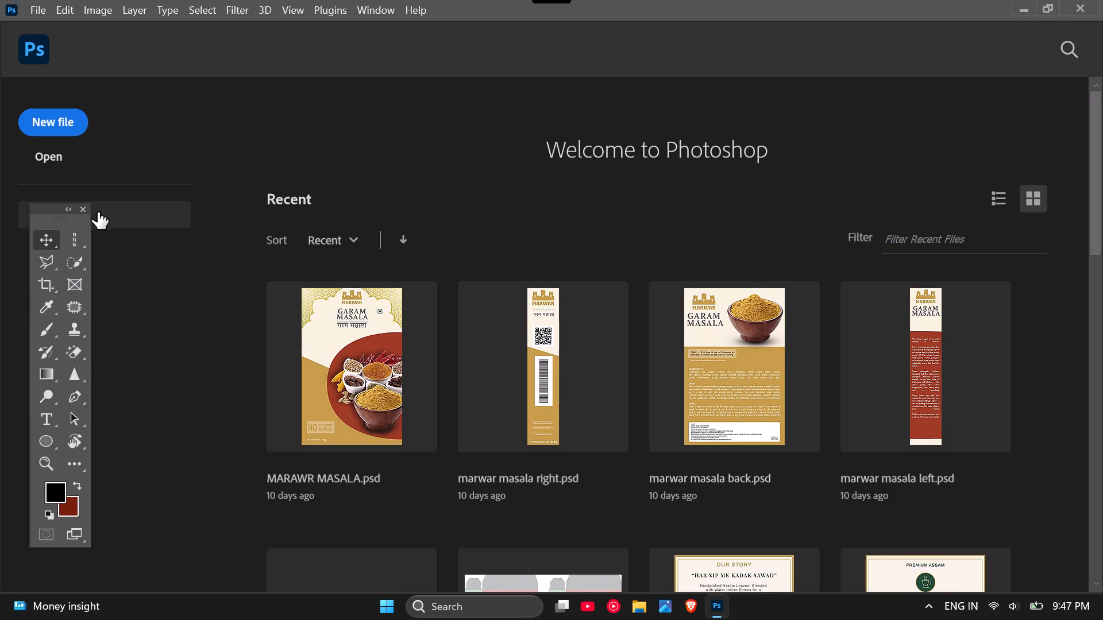
click(45, 149)
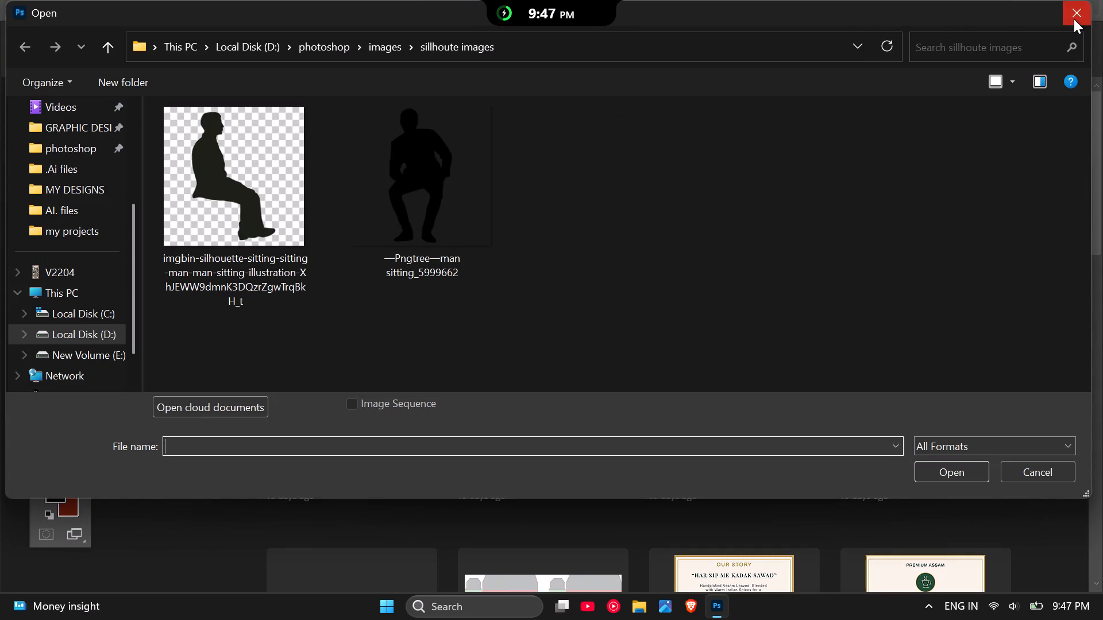
click(1074, 19)
Start a new document and set its units to pixels, with a width of 1080 and a height of 1080.
key(ctrl+n)
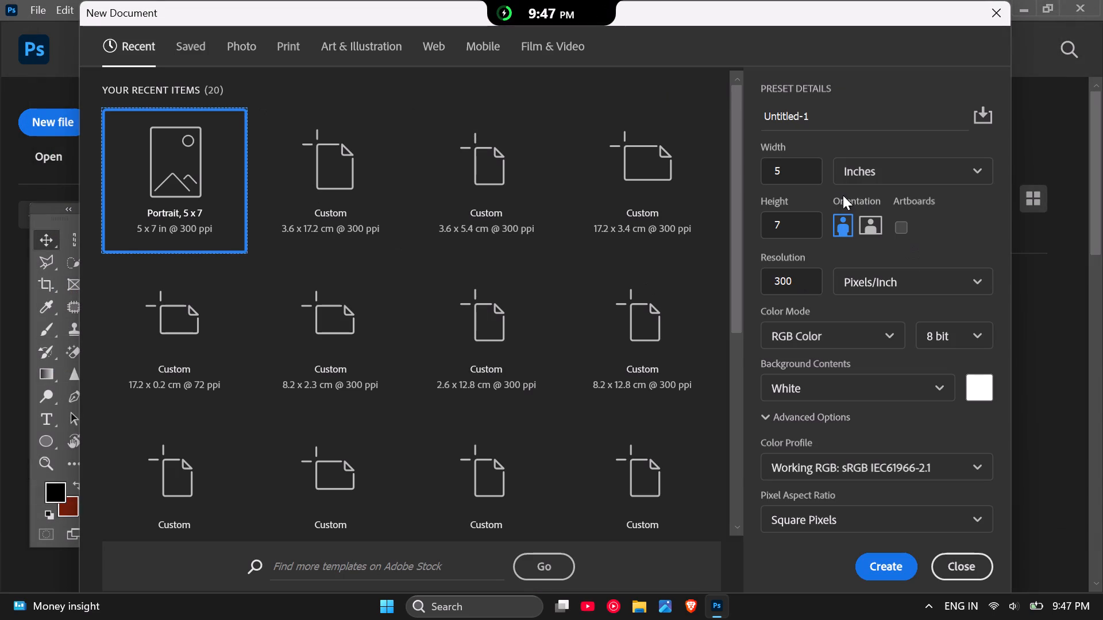
click(893, 166)
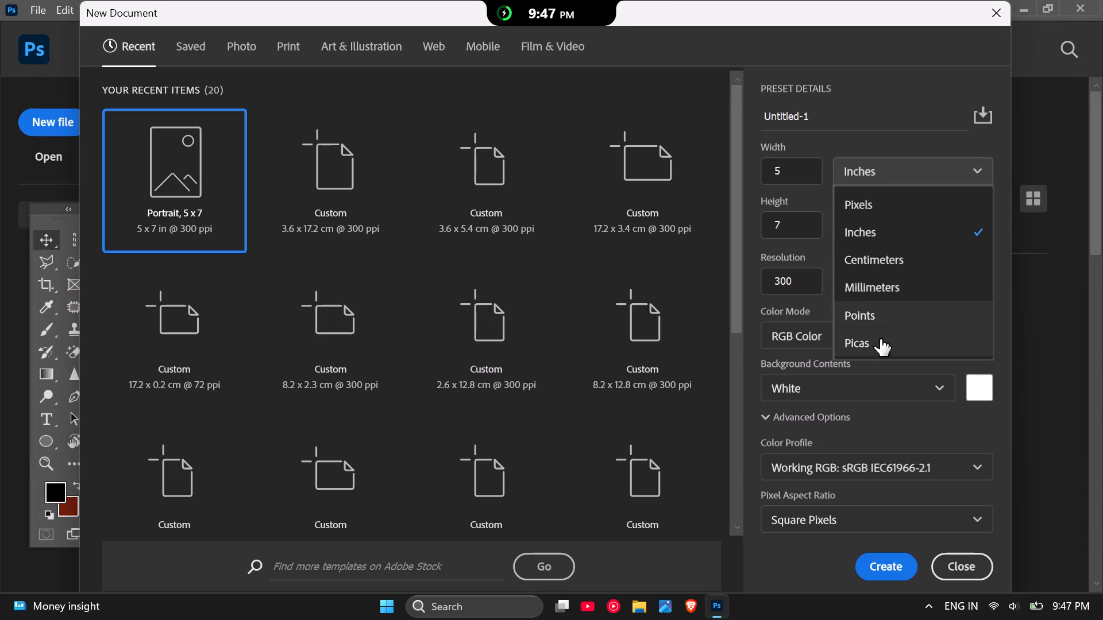
click(890, 208)
drag(801, 168, 695, 178)
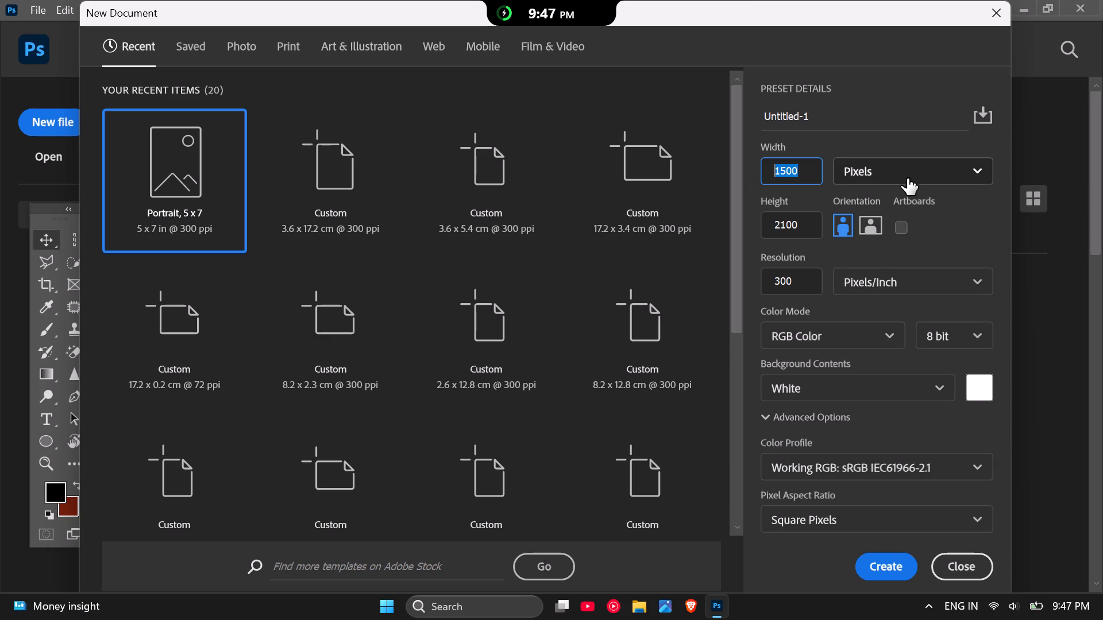
text(10)
text(80)
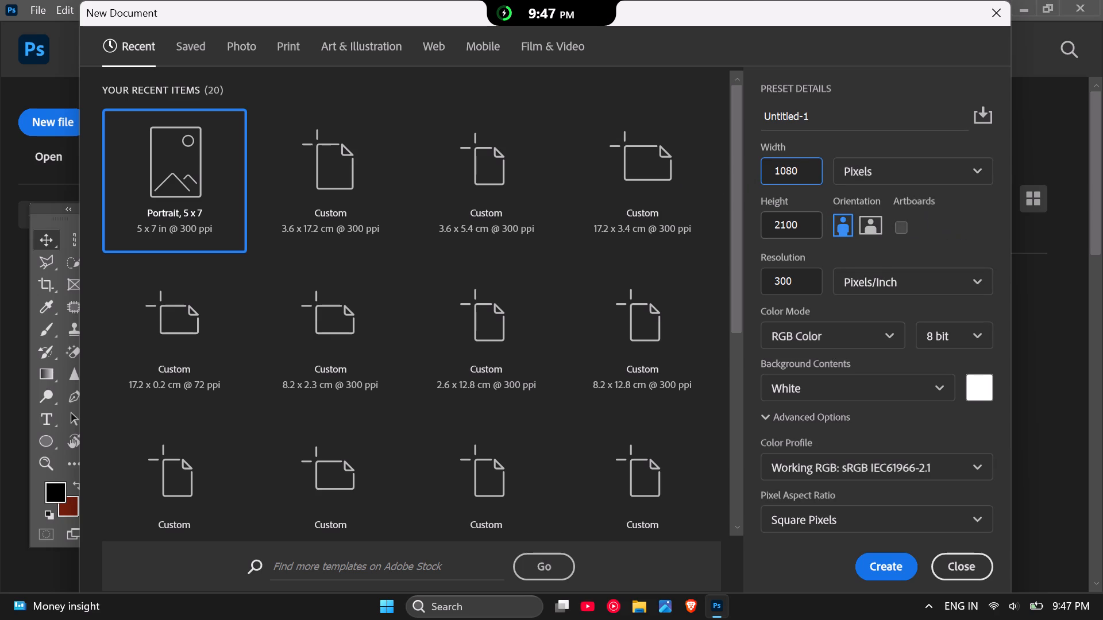
drag(806, 226, 748, 227)
text(2080)
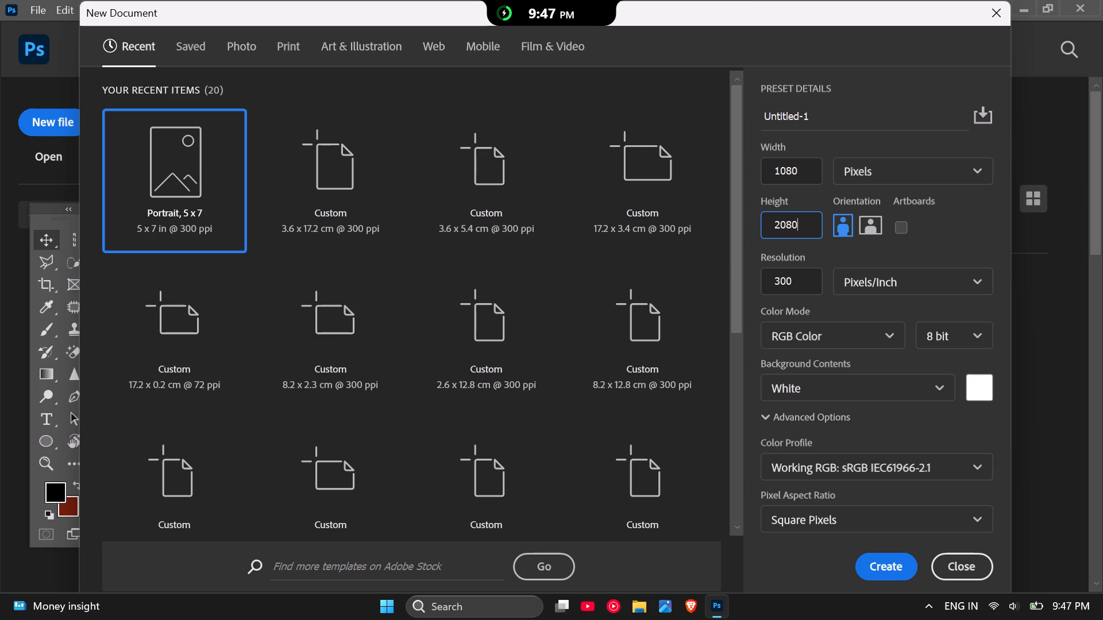
key(ctrl+a)
key(1)
text(080)
Set the new document's resolution to 72 pixels/inch and create it.
click(874, 293)
click(873, 288)
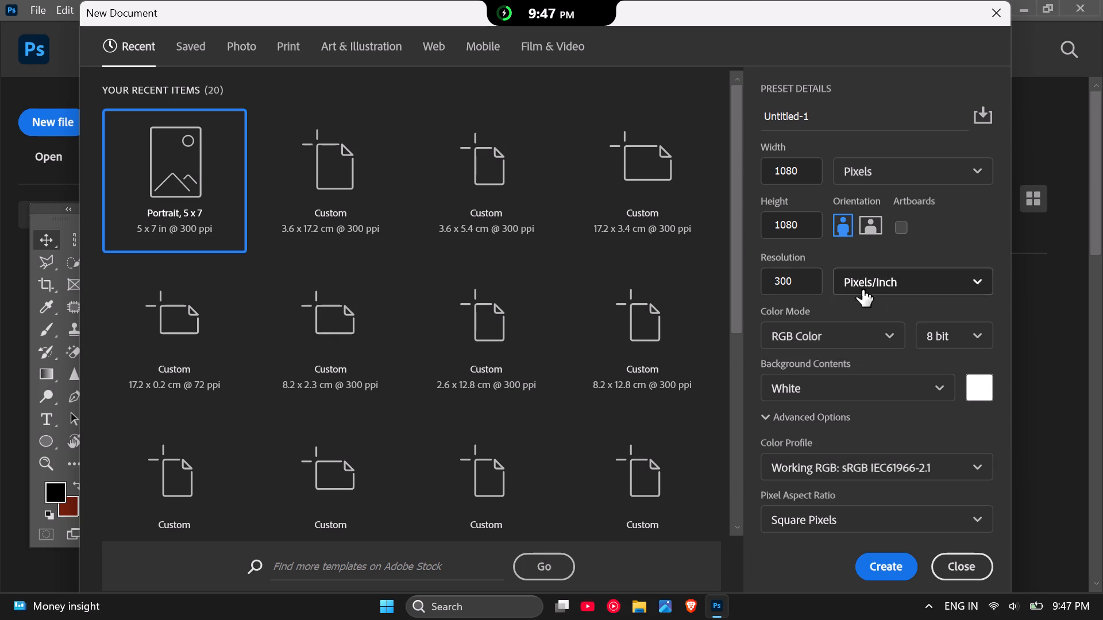
drag(788, 276, 765, 284)
drag(795, 278, 719, 270)
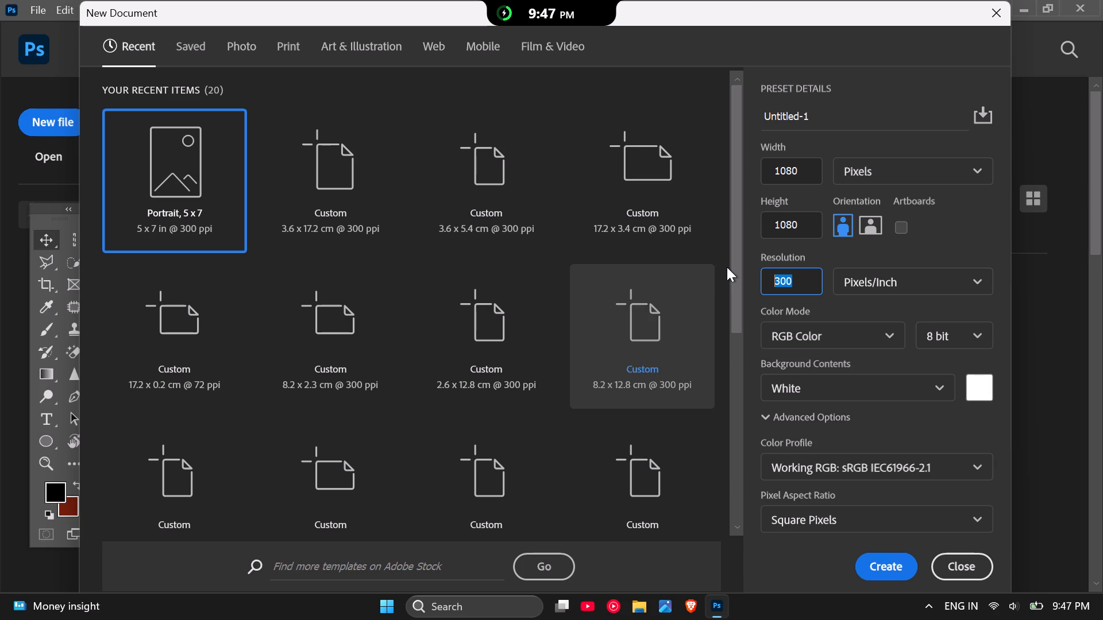
text(72)
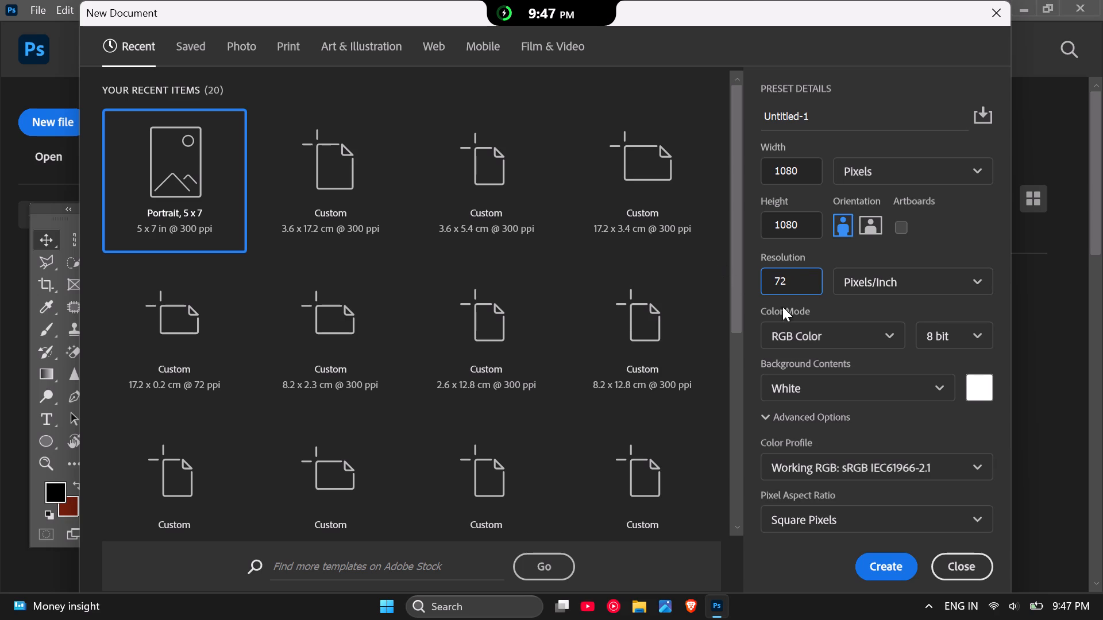
click(893, 570)
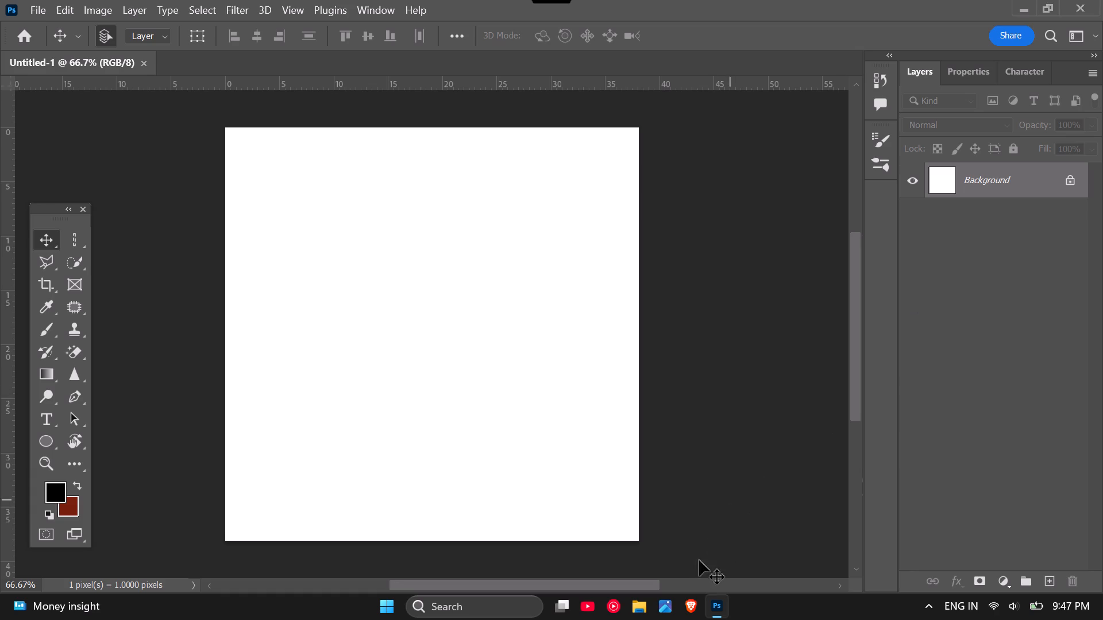
Switch from Photoshop to the Pinterest app, maximise it, and relaunch it to reload the home feed.
click(1021, 6)
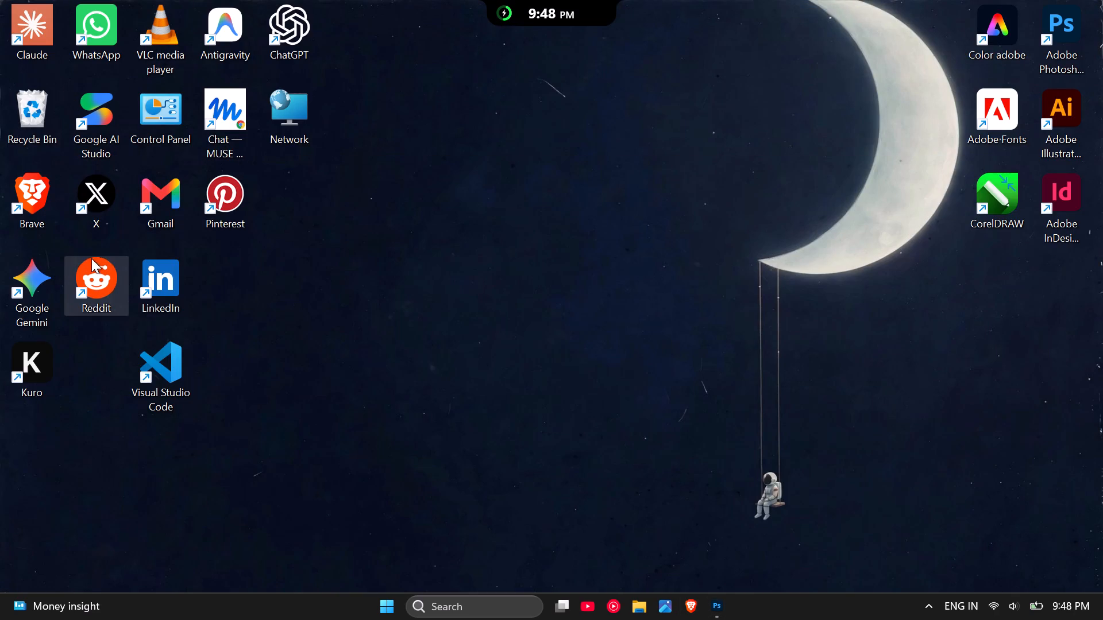
double_click(205, 206)
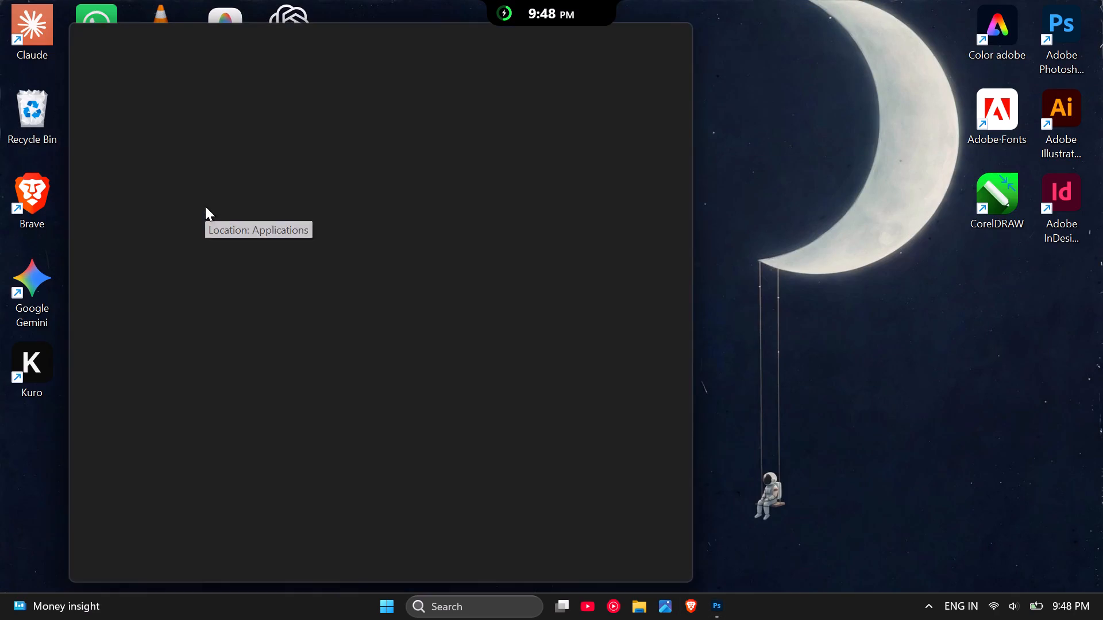
click(653, 34)
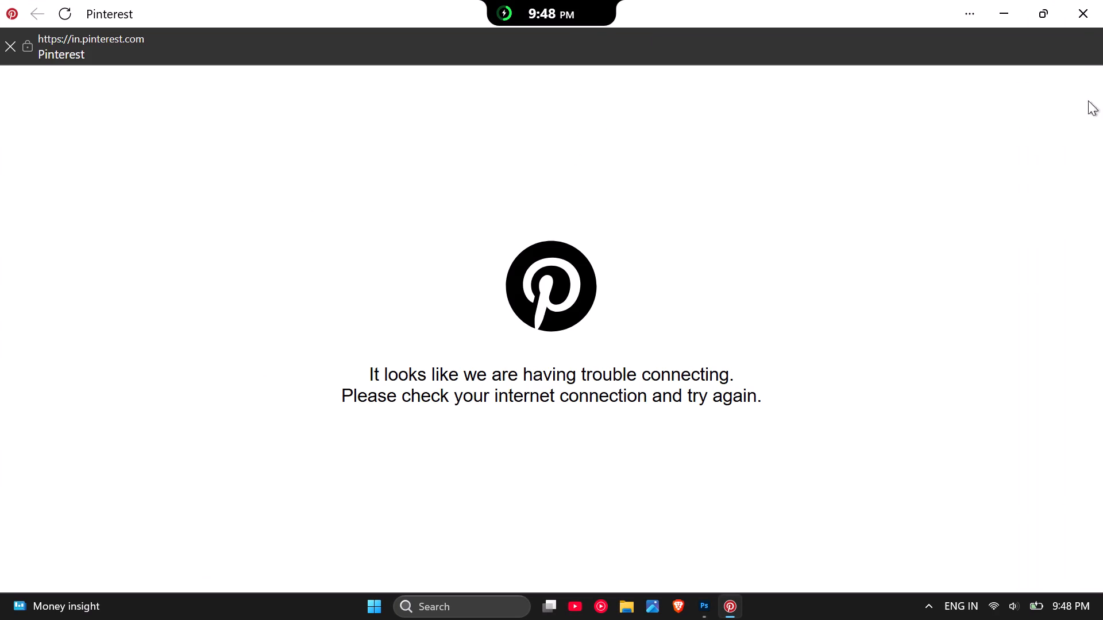
click(1102, 0)
double_click(207, 203)
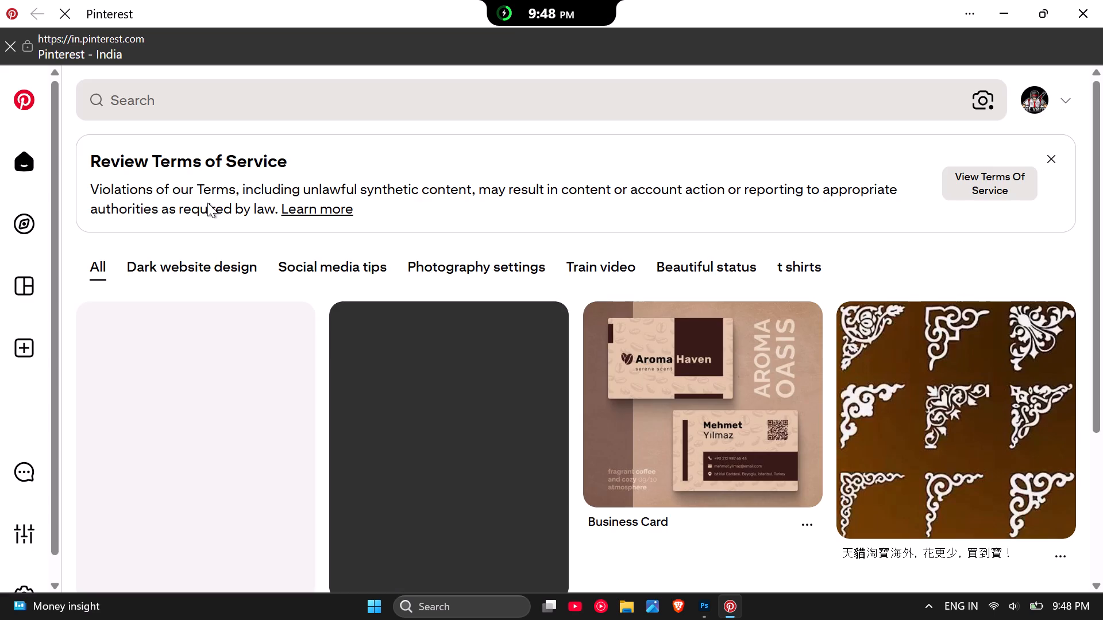
Search Pinterest for "amazon listing".
click(218, 110)
text(am)
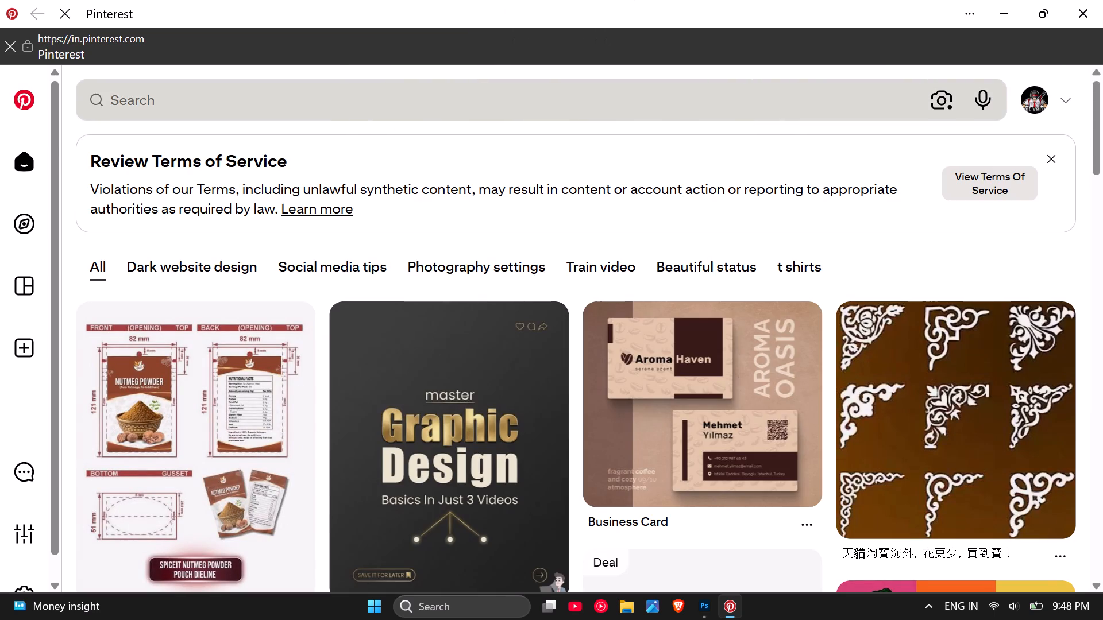
click(207, 103)
text(amazon listing)
key(space)
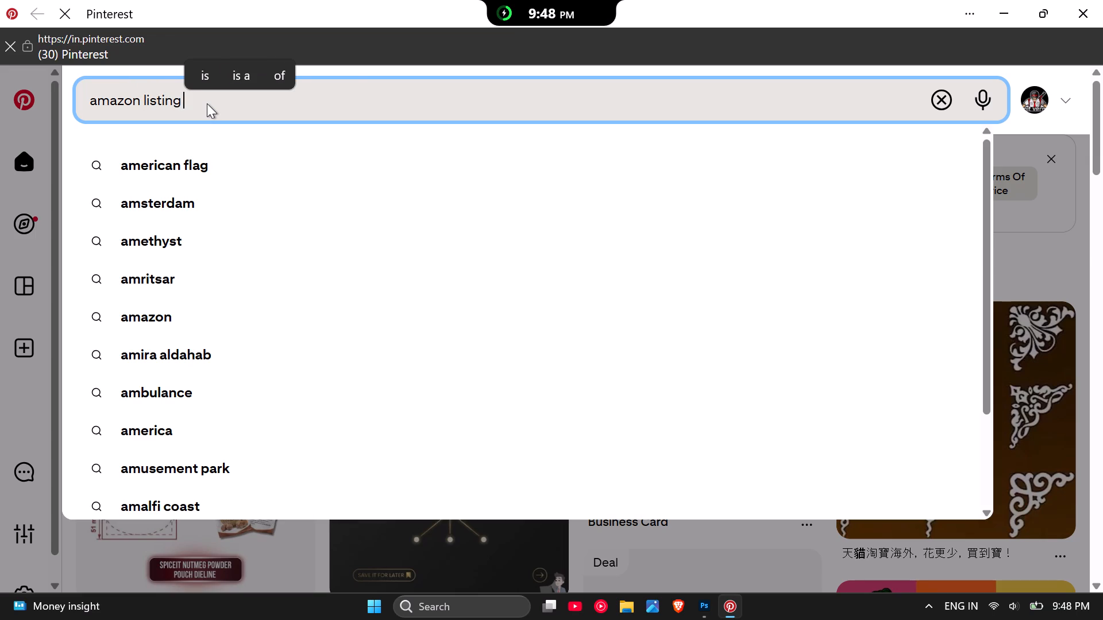
key(Return)
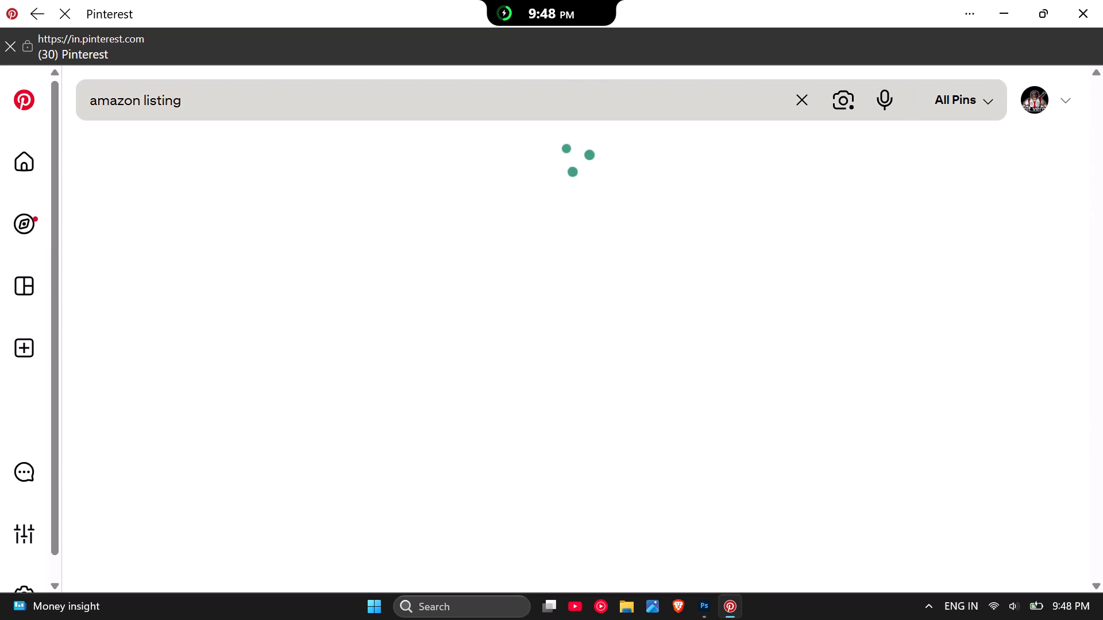
click(188, 100)
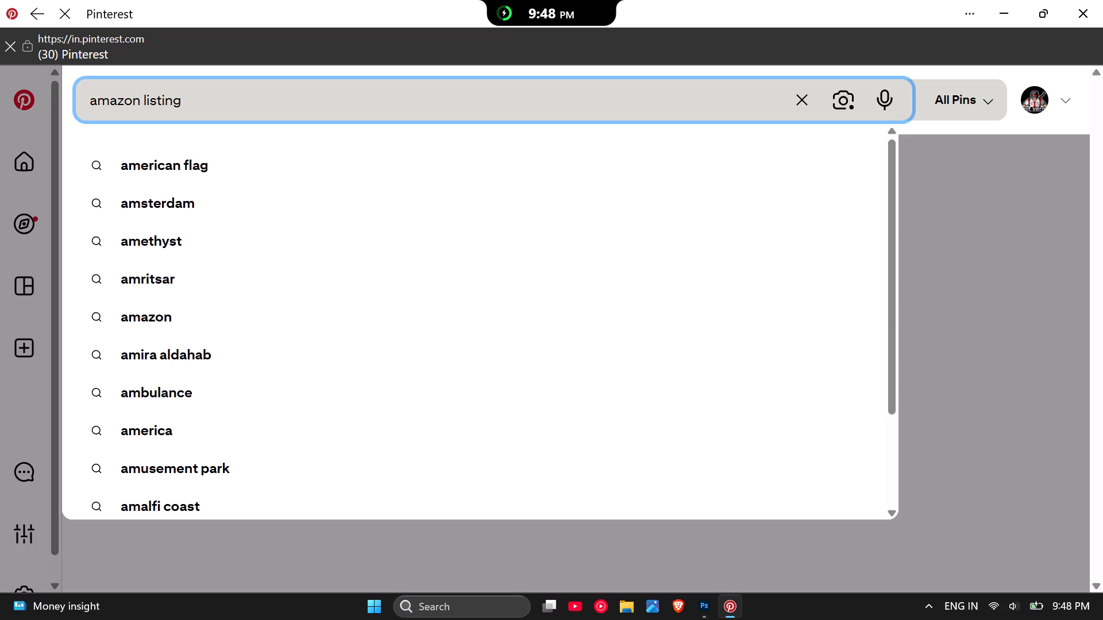
click(188, 100)
key(Return)
key(Return)
click(957, 215)
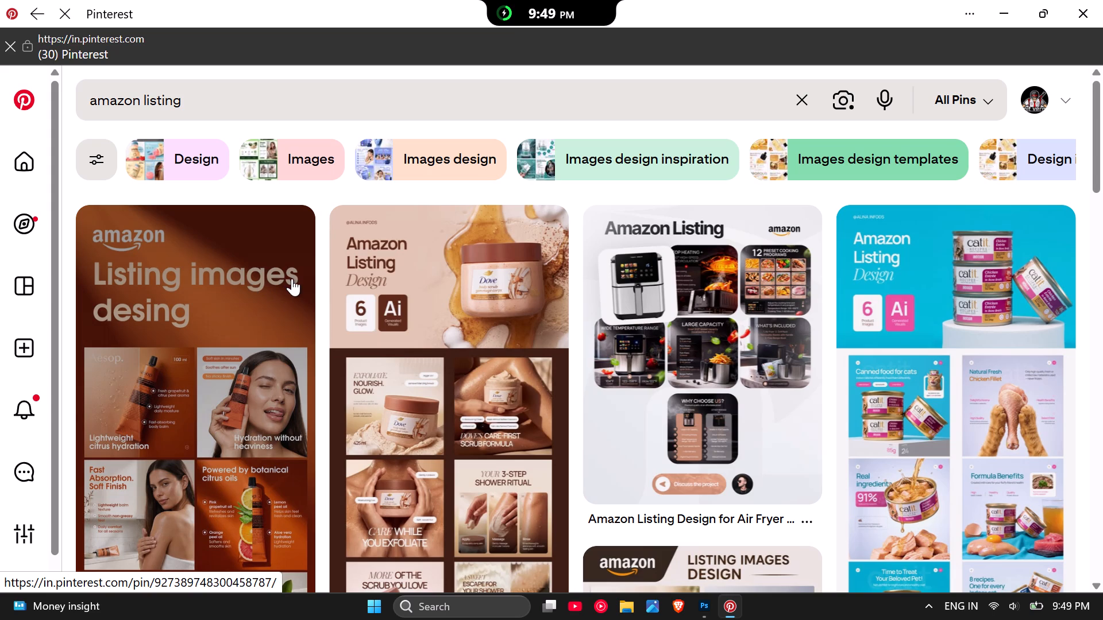
Examine the Amazon listing design pins in the search results for layout and style references.
scroll(503, 353, down, 1)
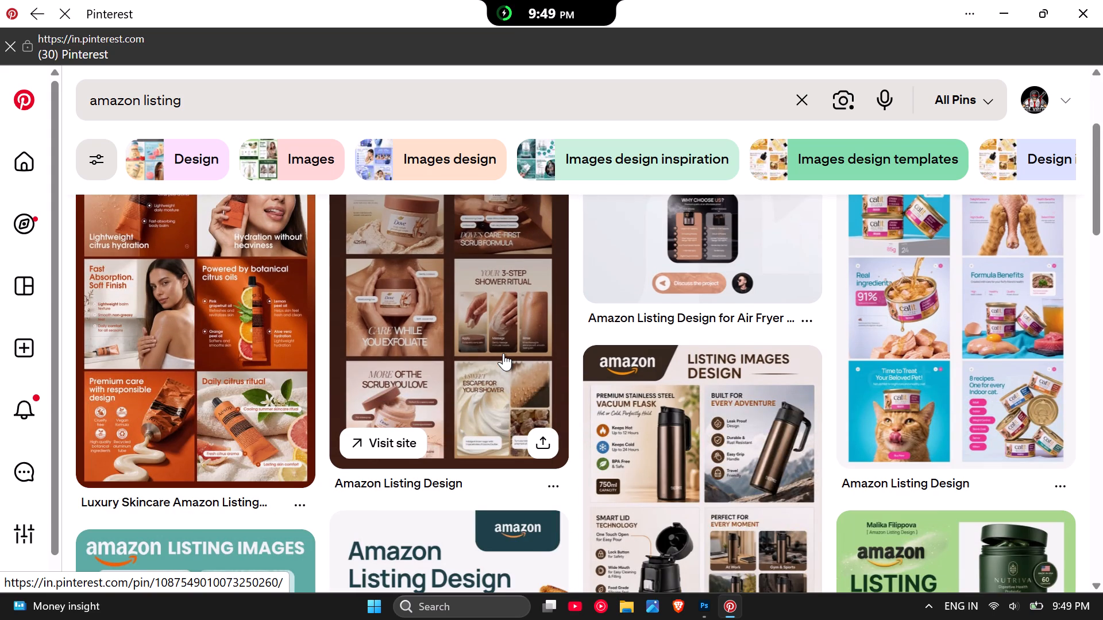
scroll(503, 353, down, 1)
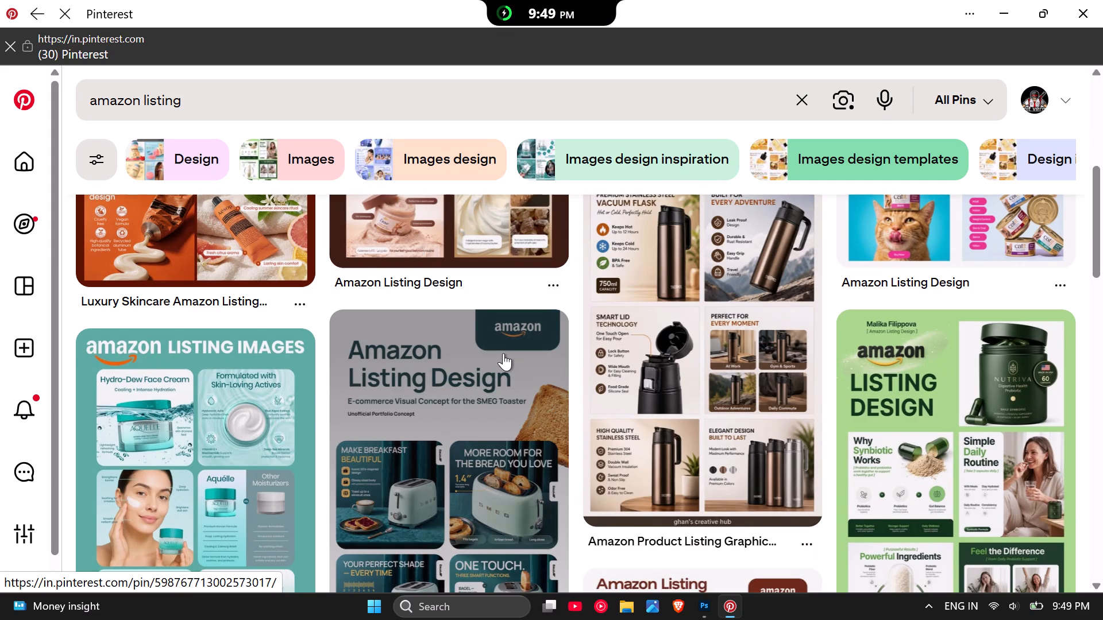
scroll(503, 353, down, 1)
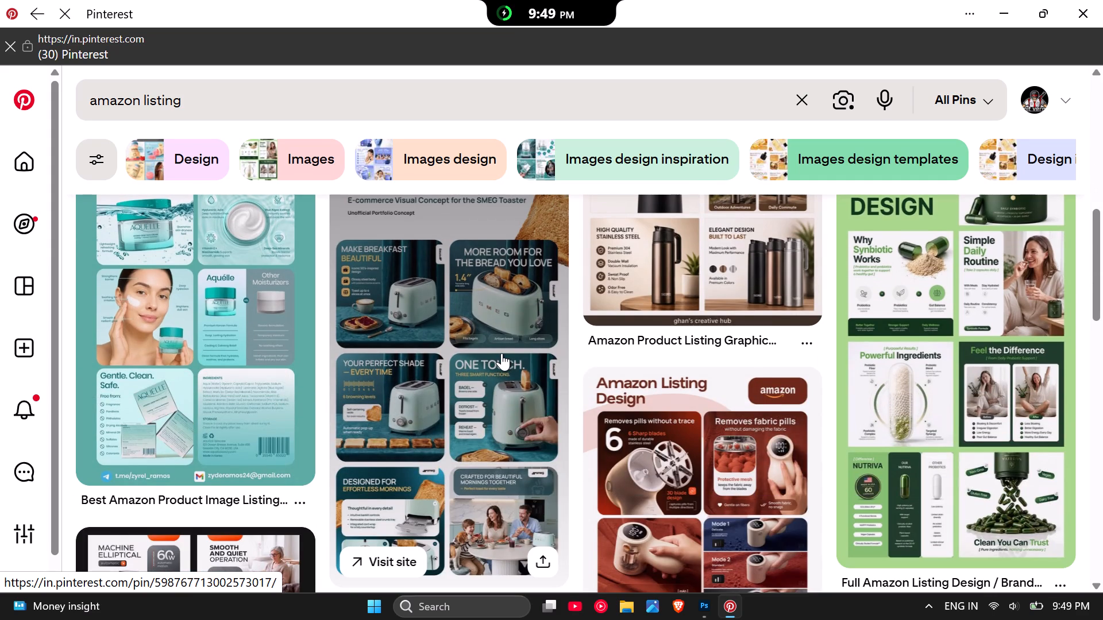
scroll(479, 352, up, 2)
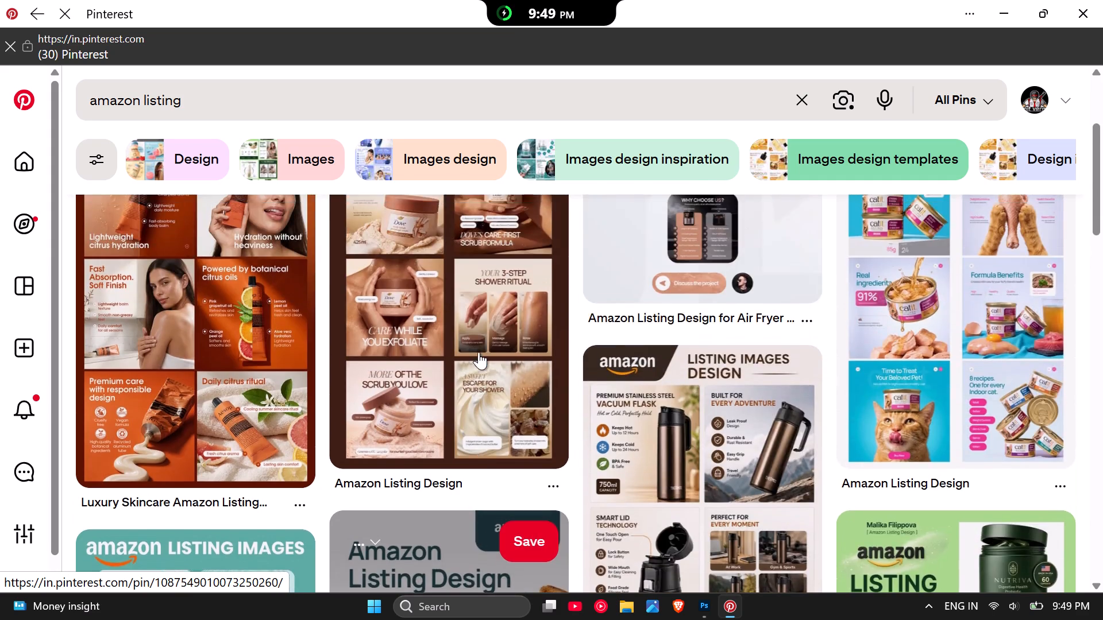
scroll(479, 352, up, 1)
scroll(479, 352, down, 1)
scroll(479, 352, up, 1)
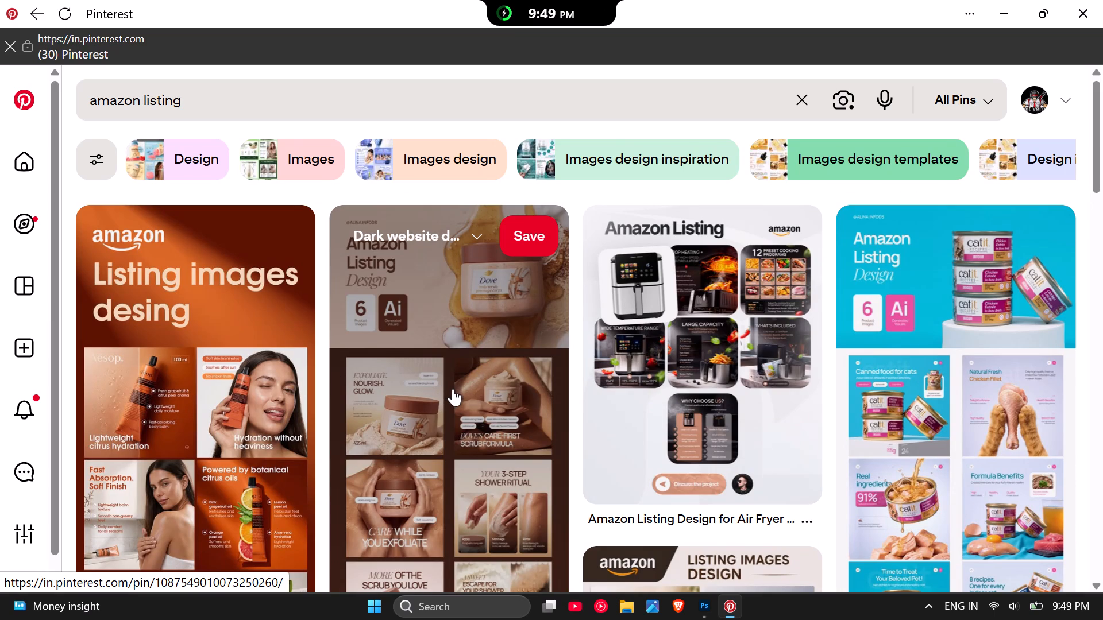
scroll(453, 388, down, 3)
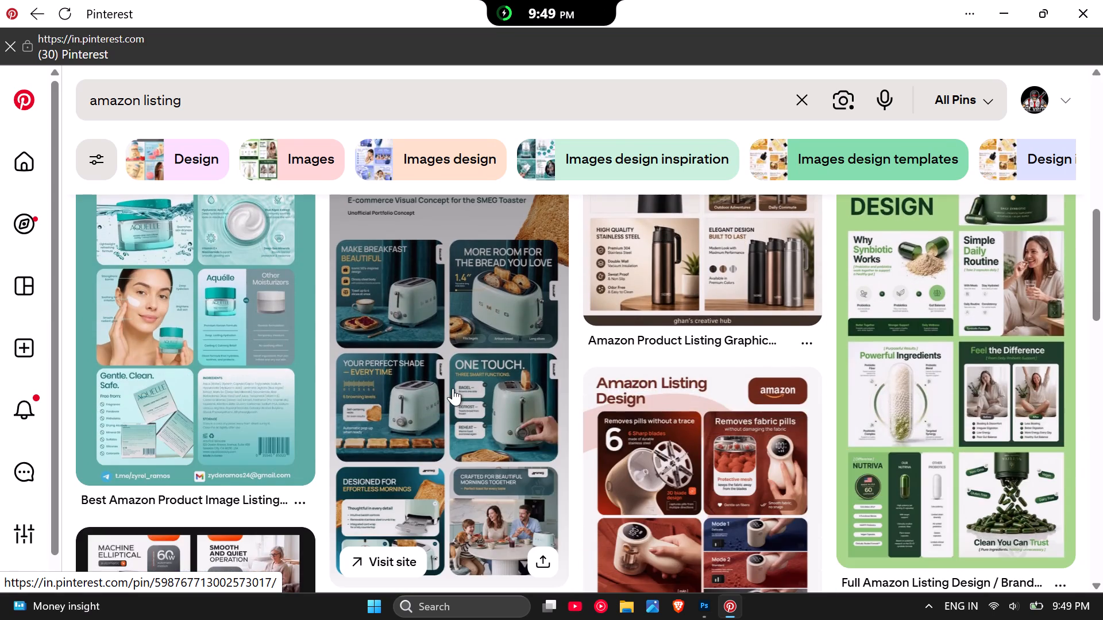
scroll(556, 391, up, 1)
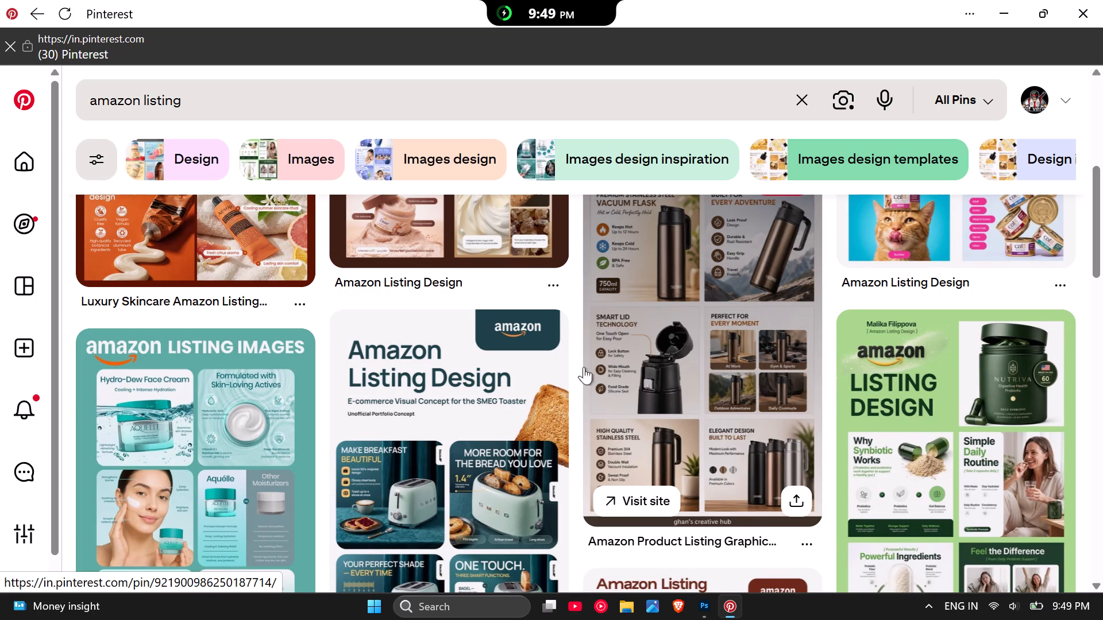
Examine more Amazon listing design pins in the Pinterest search results and open one of them for reference.
scroll(576, 365, down, 4)
scroll(147, 304, up, 1)
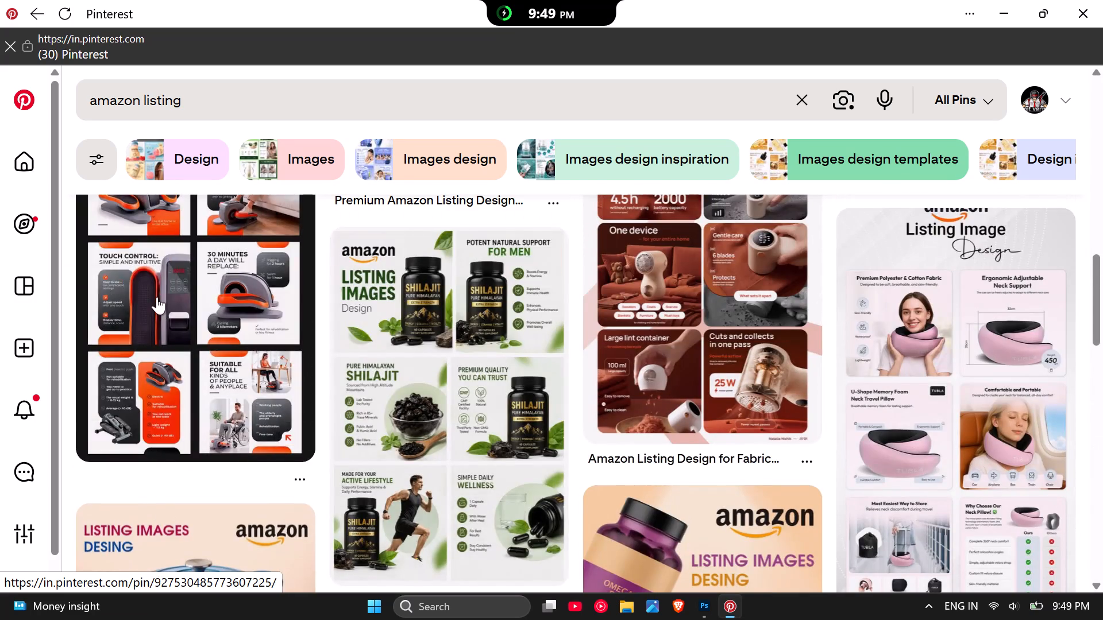
scroll(163, 301, up, 1)
scroll(259, 404, down, 1)
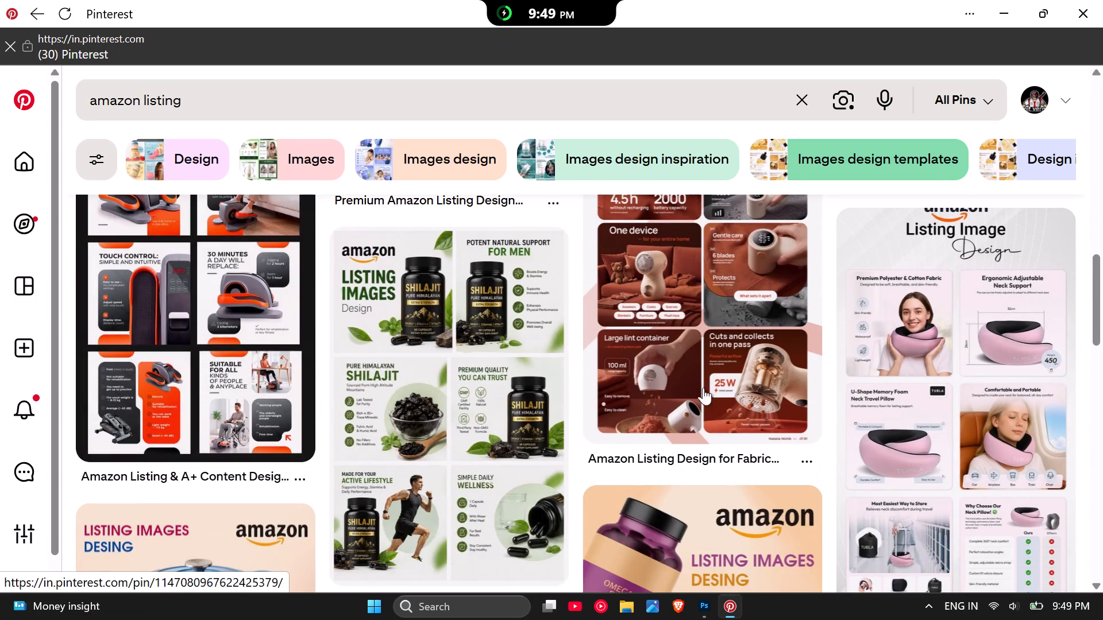
scroll(871, 369, down, 1)
scroll(664, 347, down, 1)
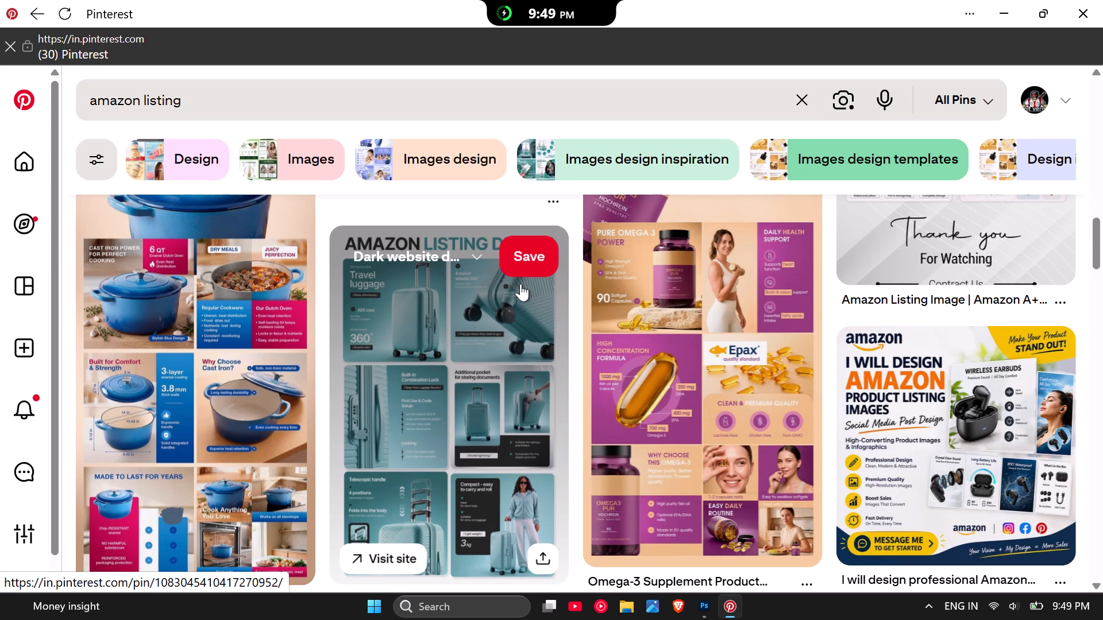
scroll(521, 282, down, 1)
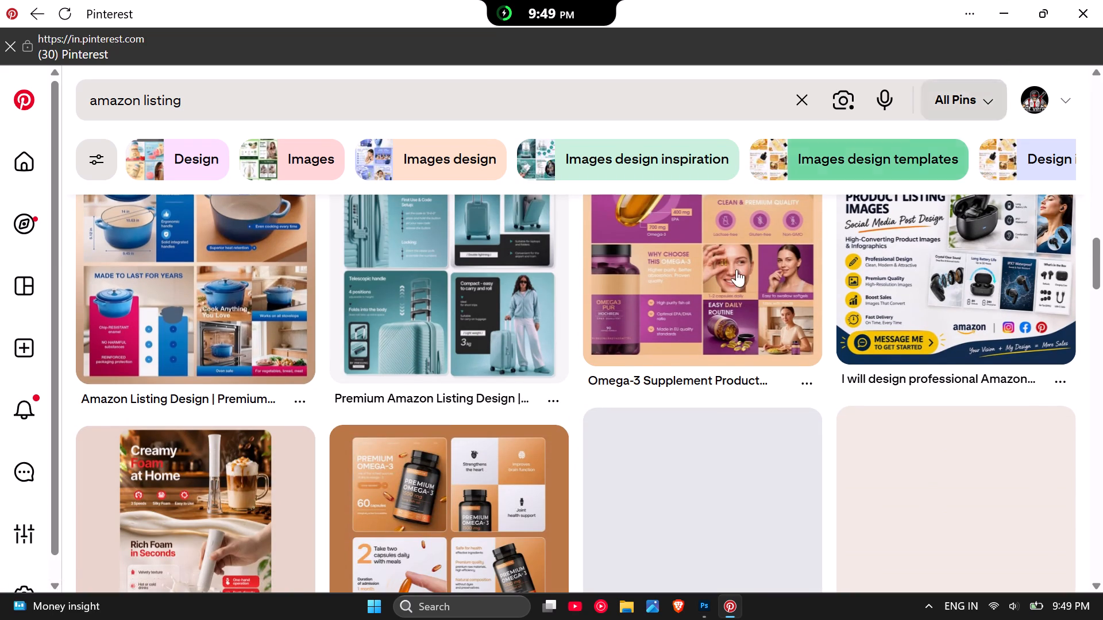
scroll(705, 373, up, 1)
click(707, 374)
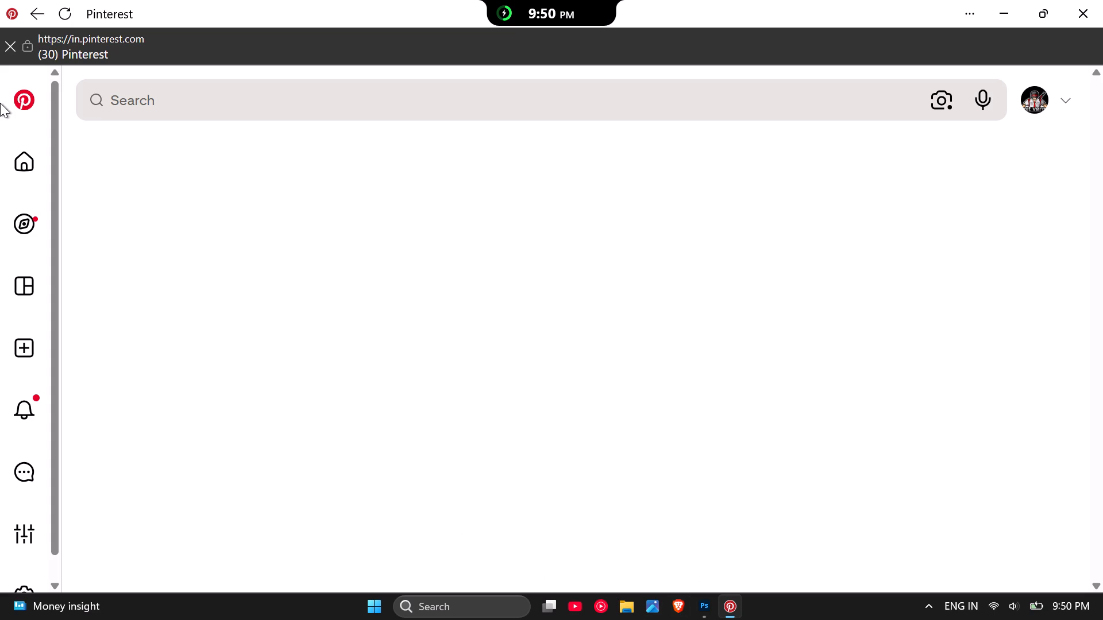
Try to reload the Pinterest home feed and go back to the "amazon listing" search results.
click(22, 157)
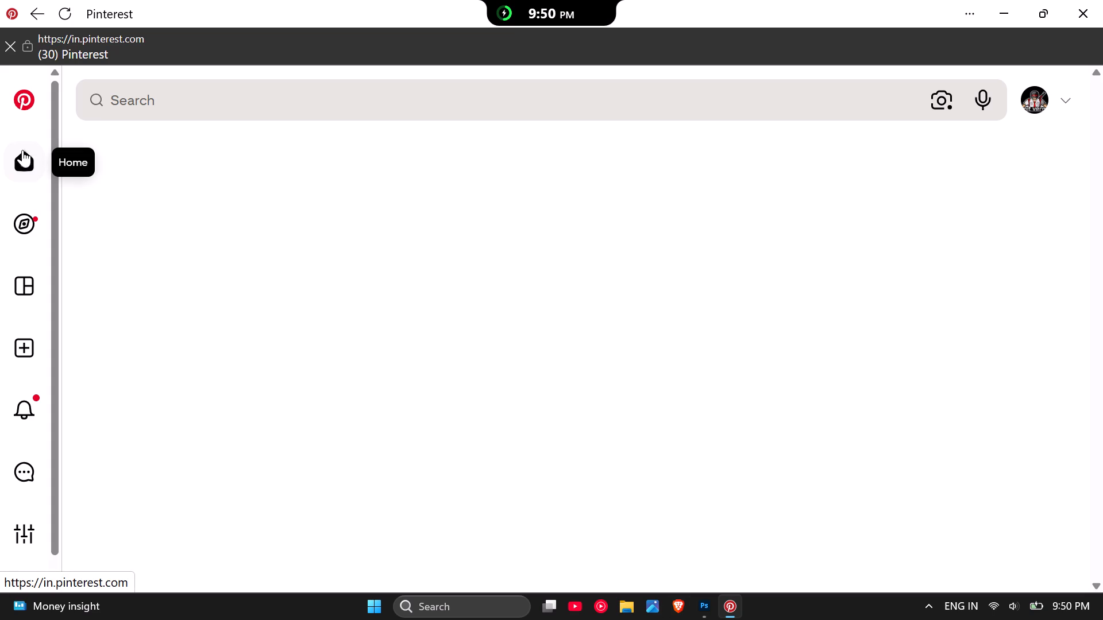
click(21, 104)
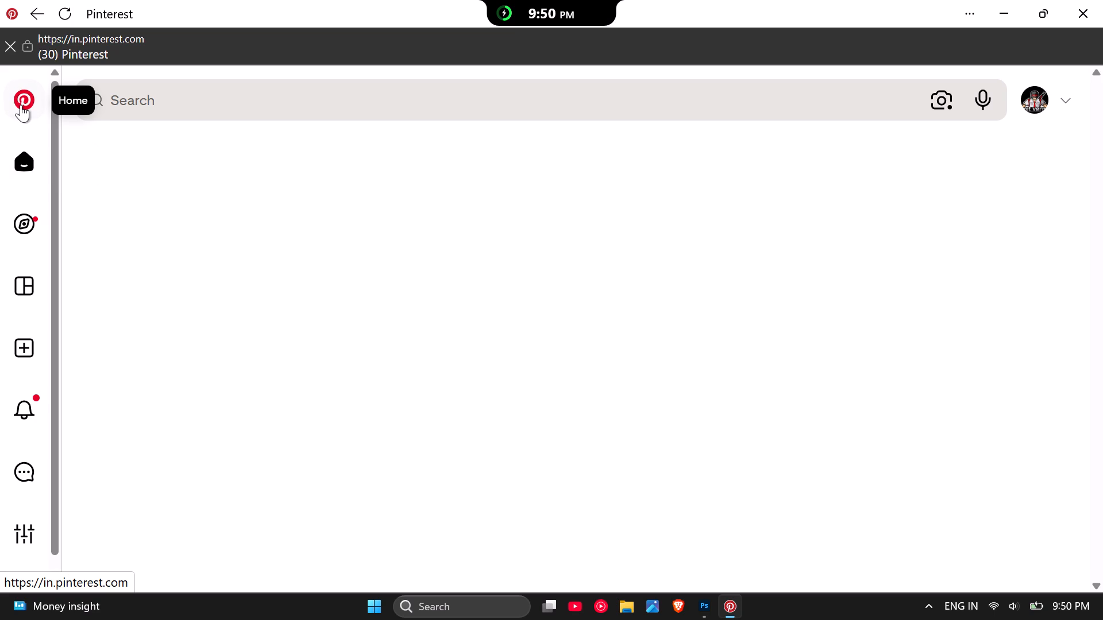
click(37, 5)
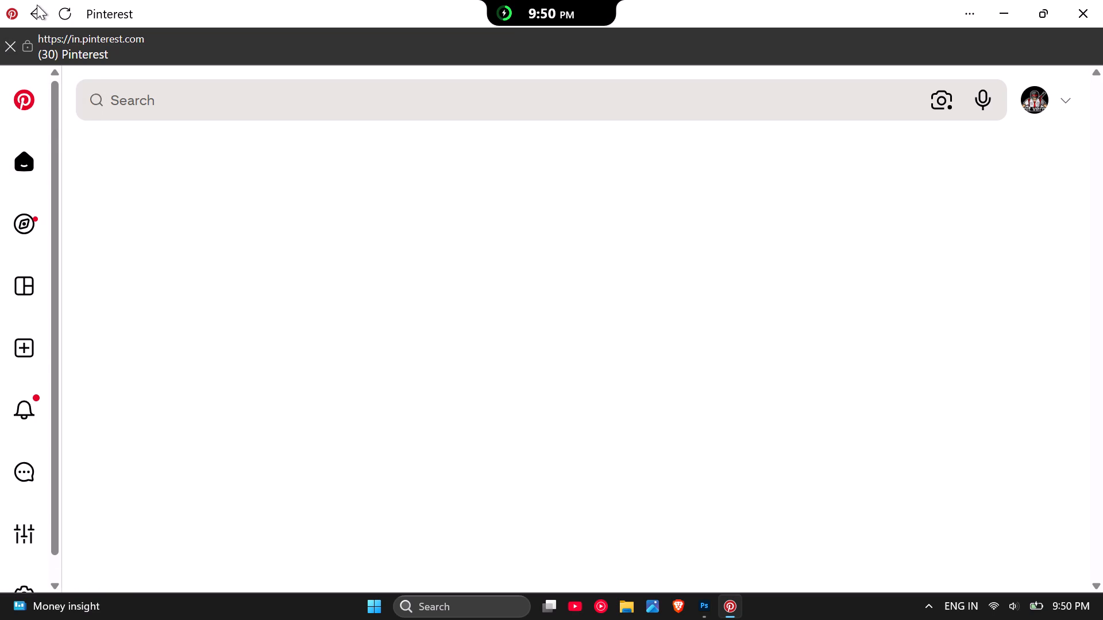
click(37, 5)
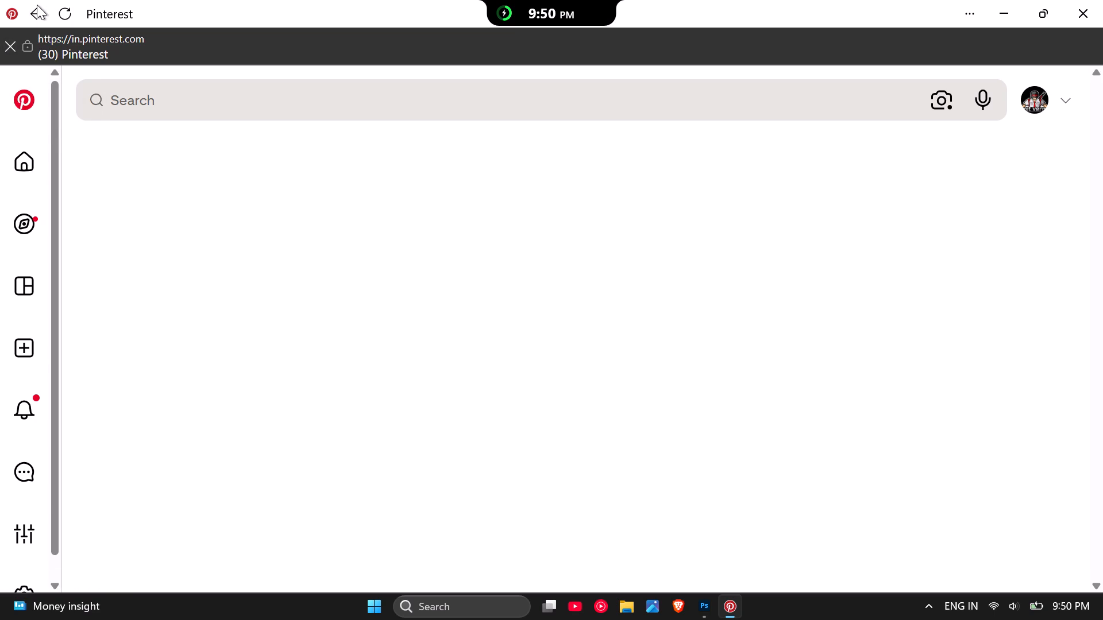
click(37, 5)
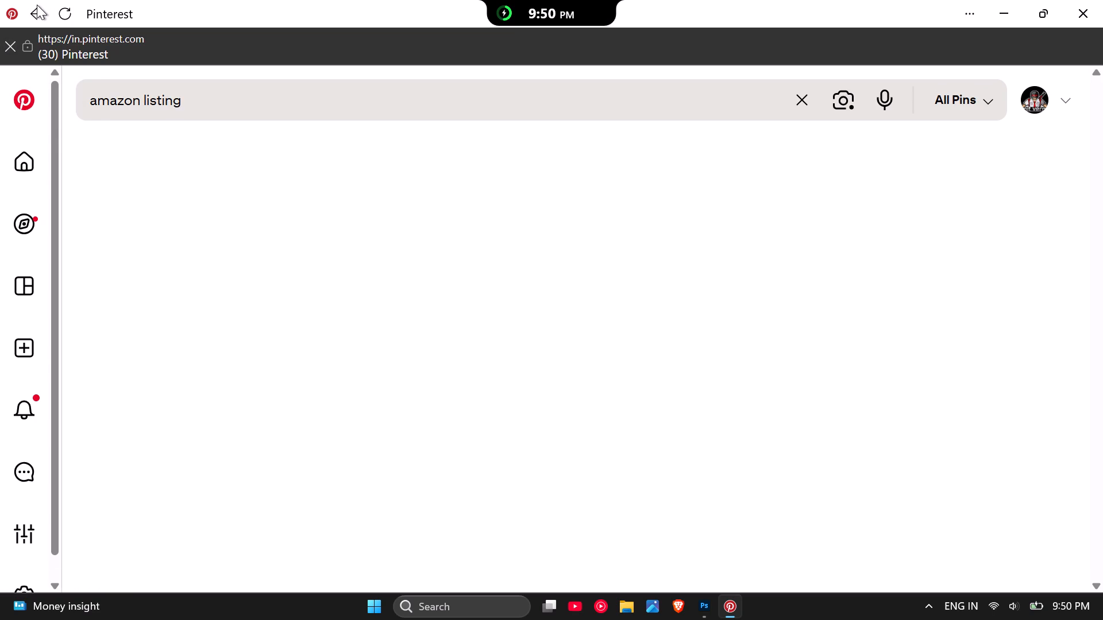
Close Pinterest and switch to the blank document in Photoshop.
click(1100, 0)
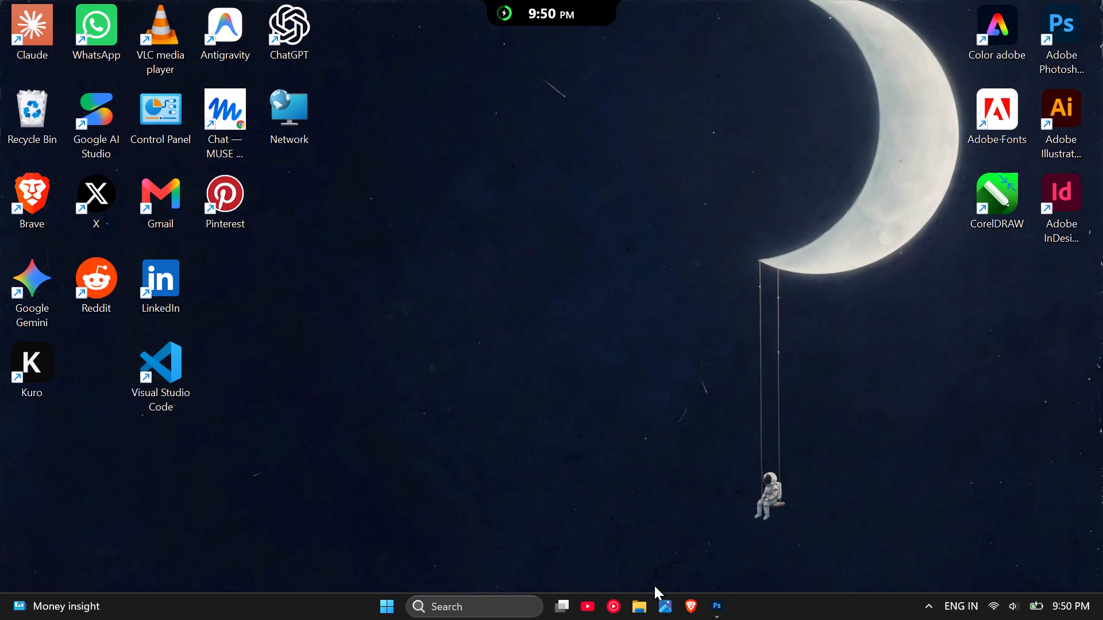
click(723, 600)
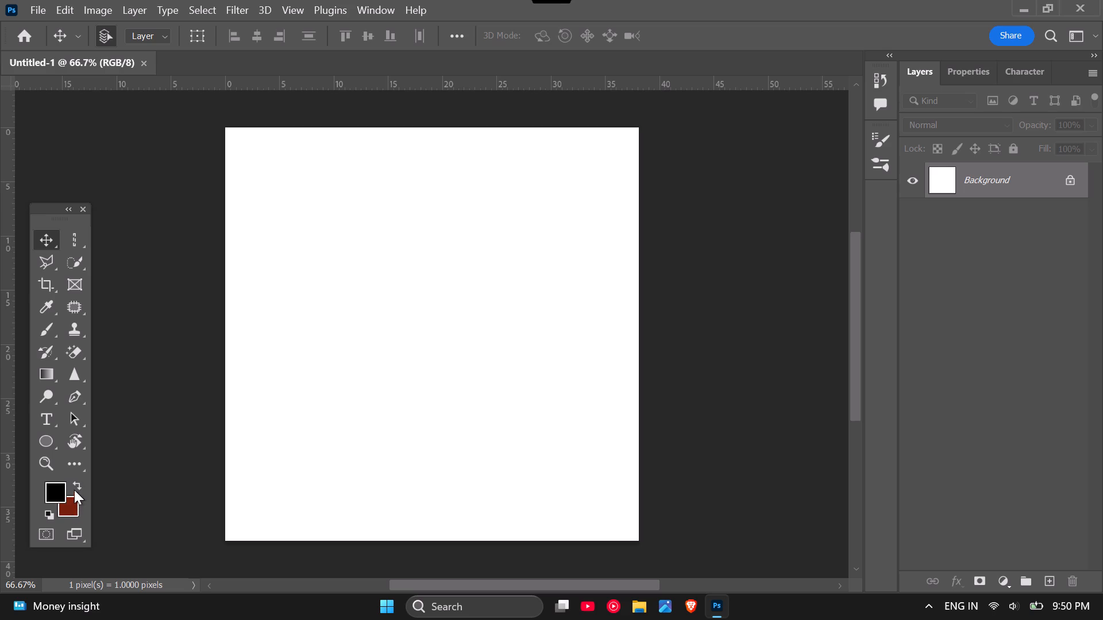
Set the foreground color to golden yellow (#e7c66e) and fill the Background layer with it.
click(59, 495)
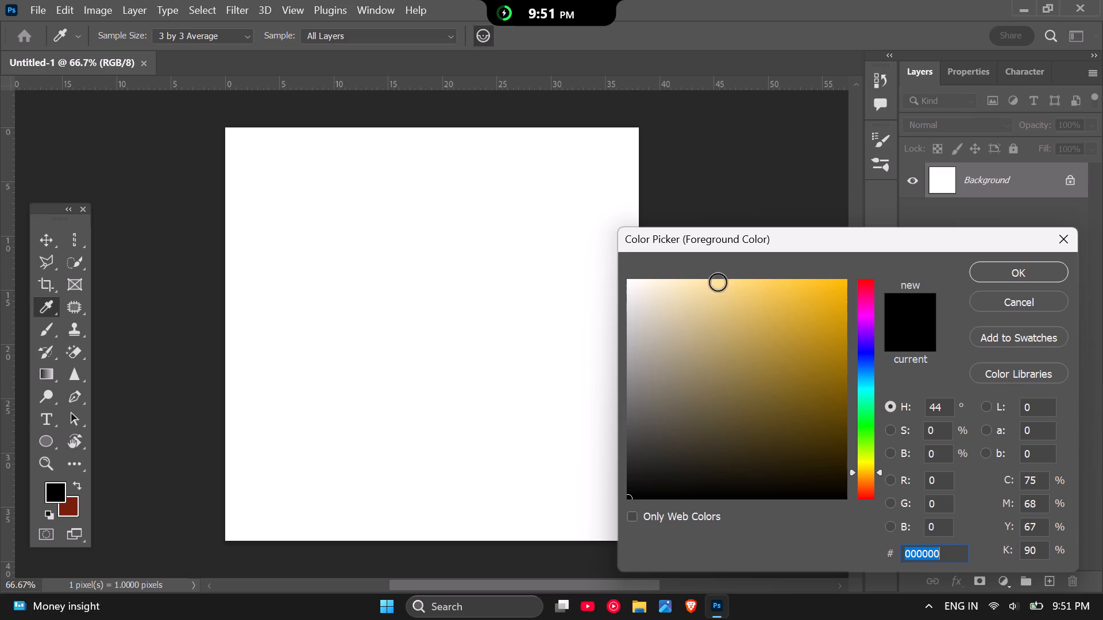
click(742, 299)
click(1031, 274)
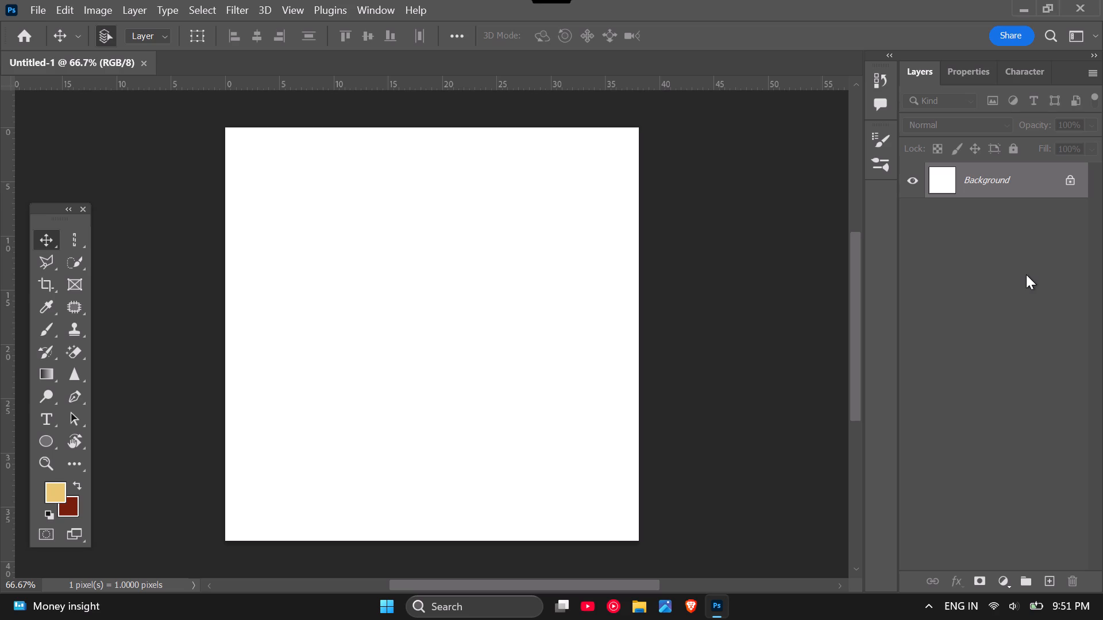
key(shift+BackSpace)
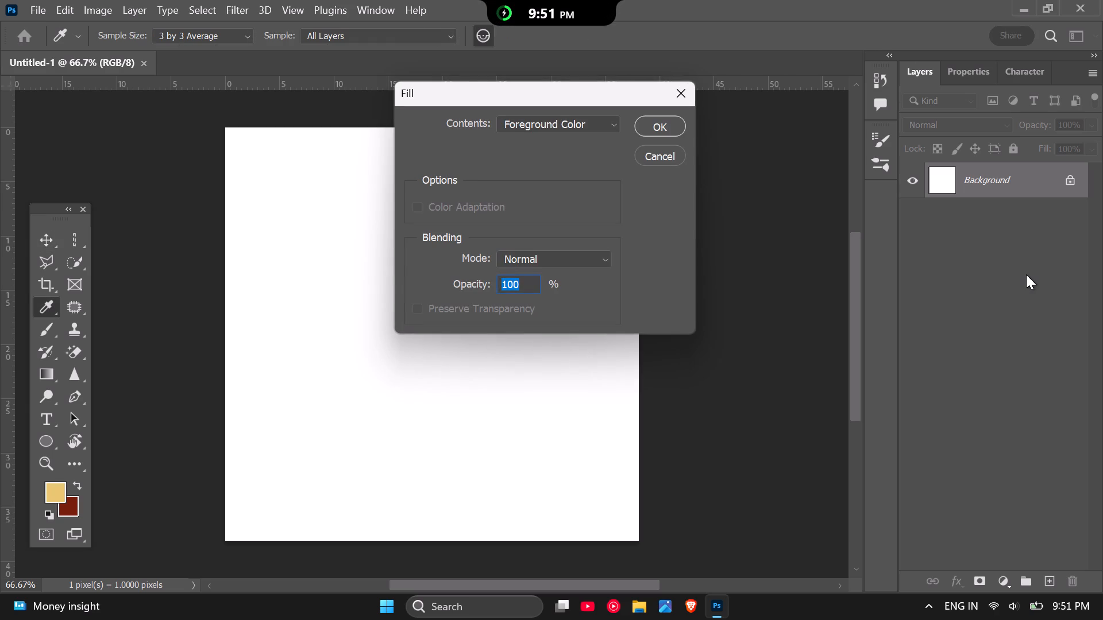
click(672, 155)
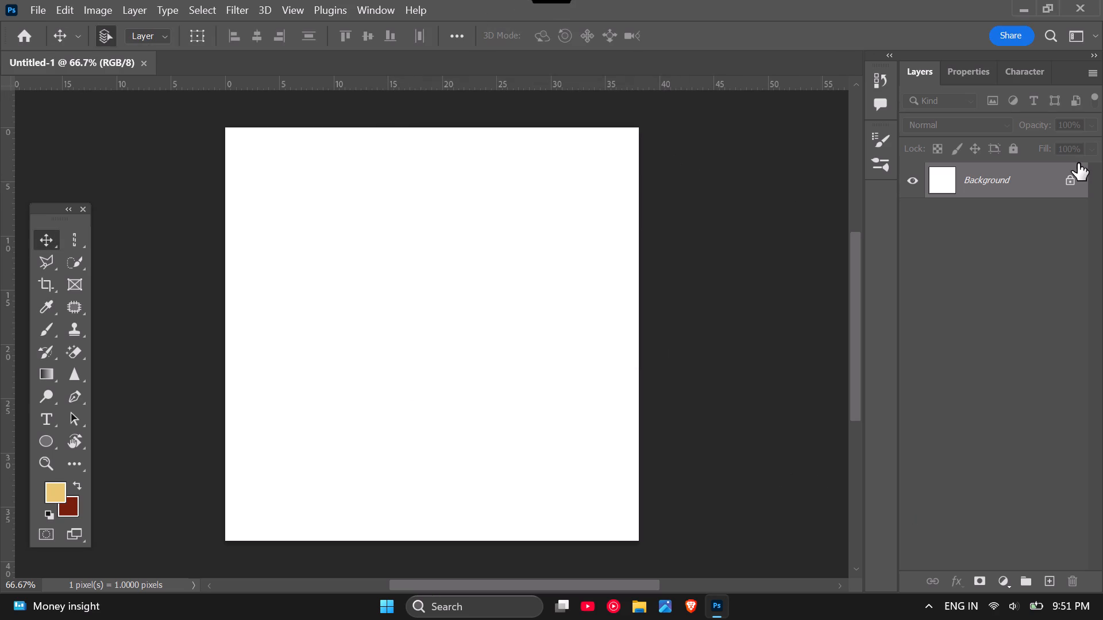
key(alt+BackSpace)
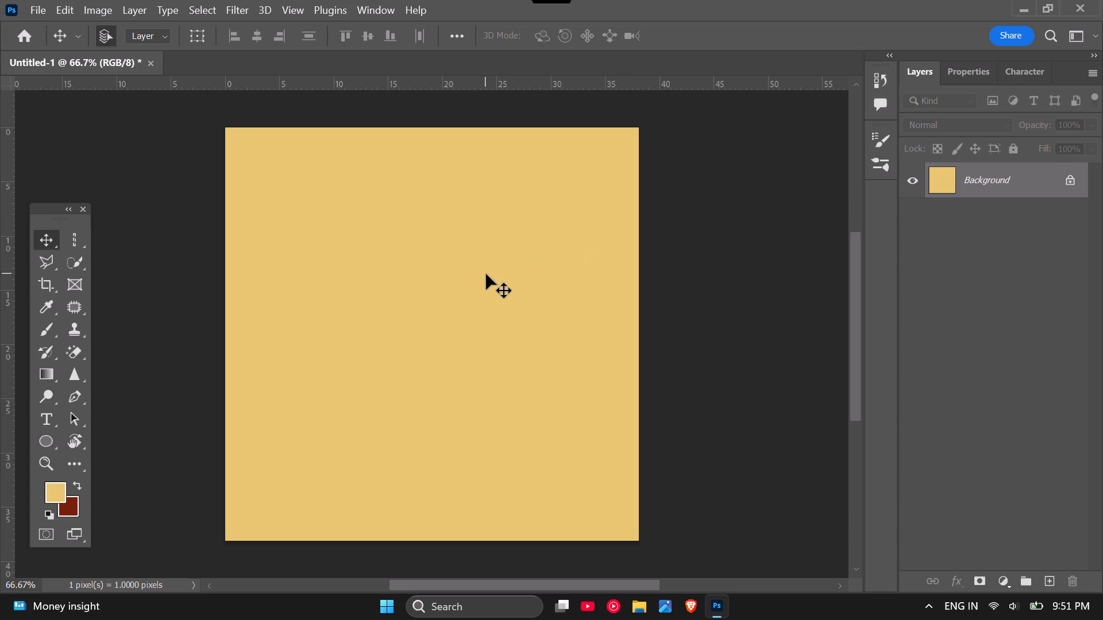
key(shift+BackSpace)
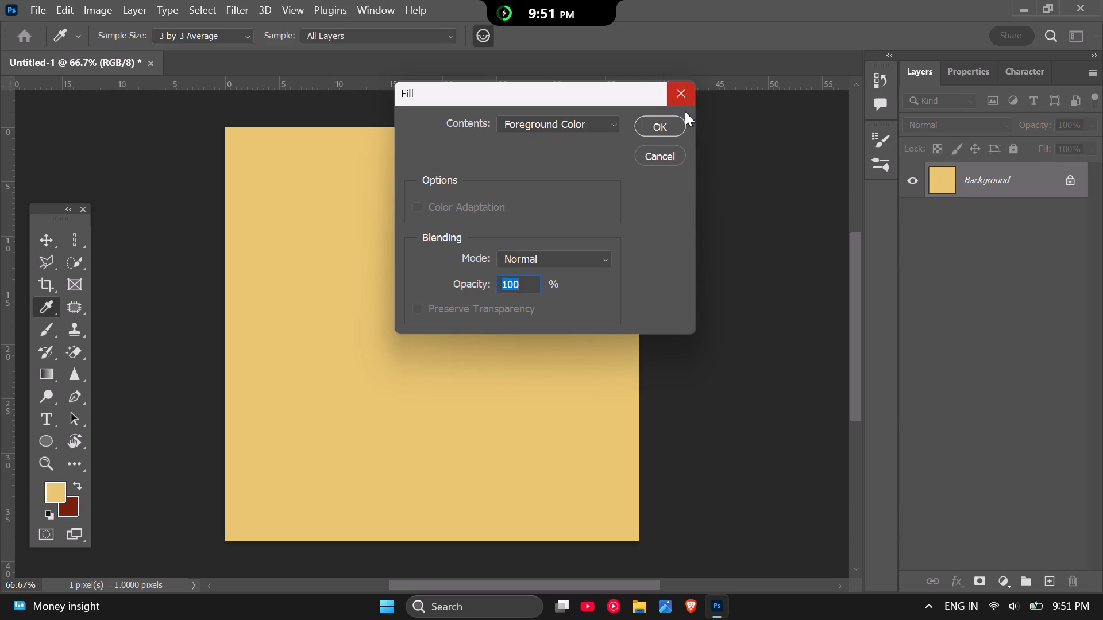
click(669, 155)
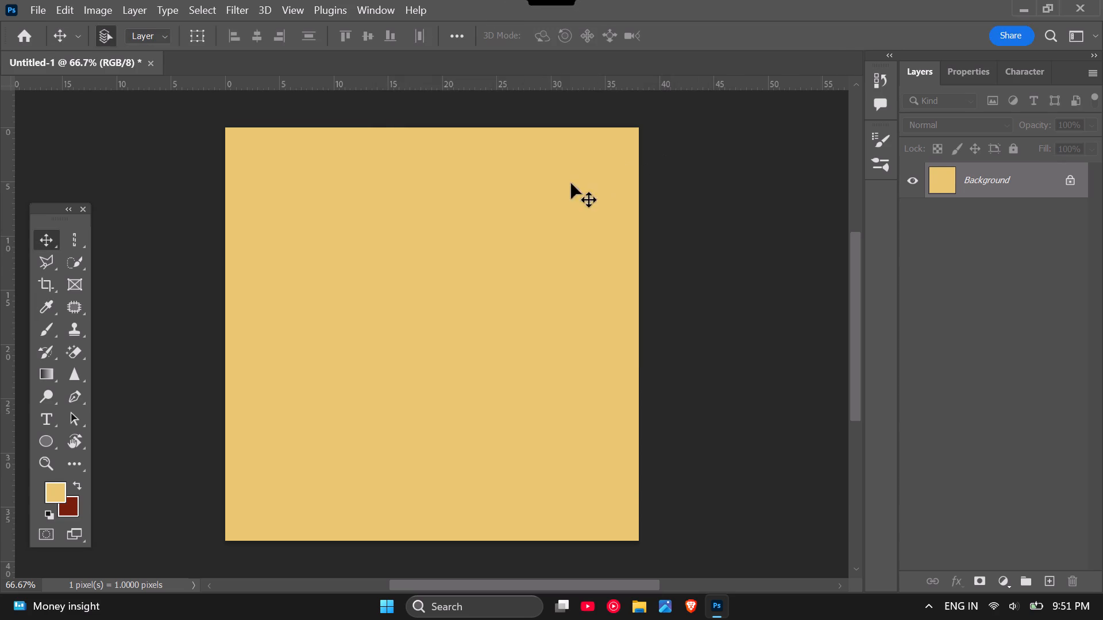
With the Polygonal Lasso, select the canvas's lower-left area below a diagonal starting a quarter down the left edge and bending near the lower-right corner.
scroll(321, 303, down, 1)
scroll(318, 310, up, 1)
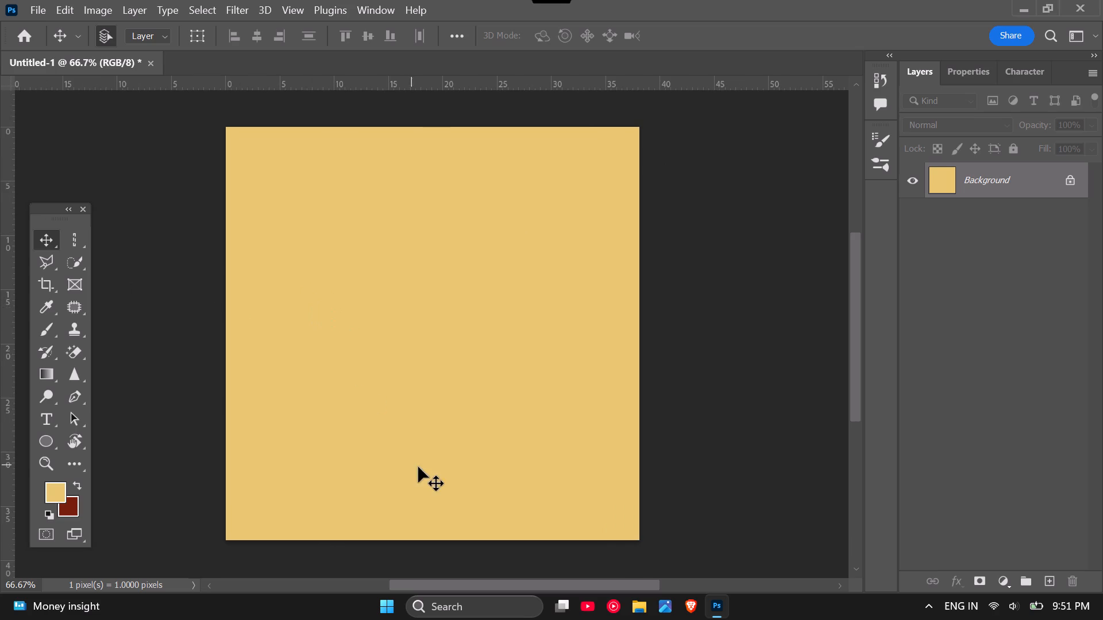
scroll(422, 456, up, 1)
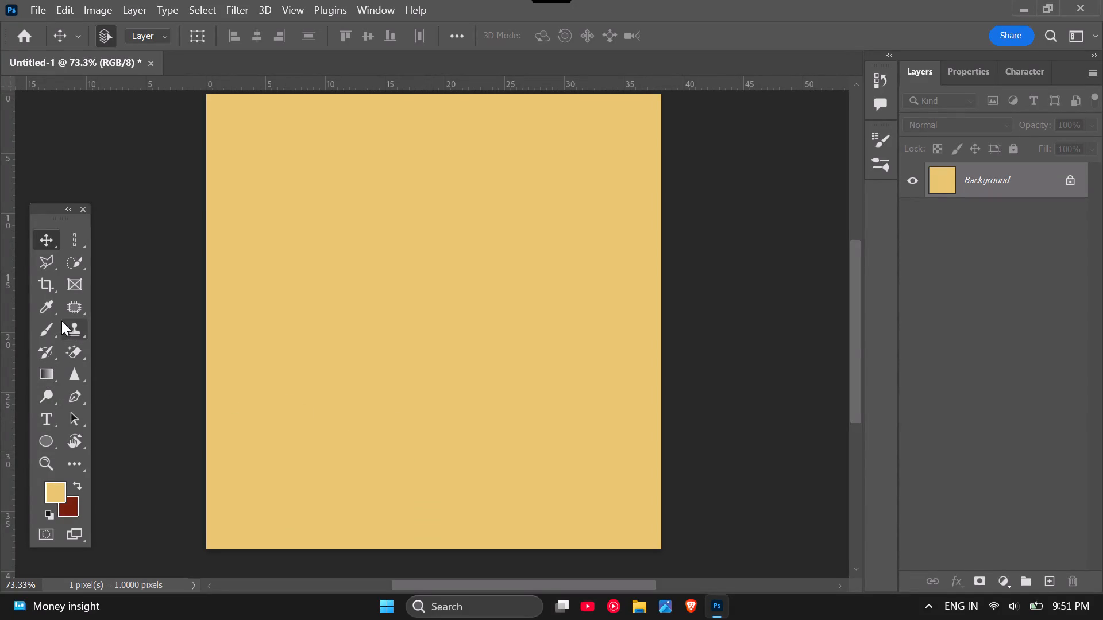
click(51, 255)
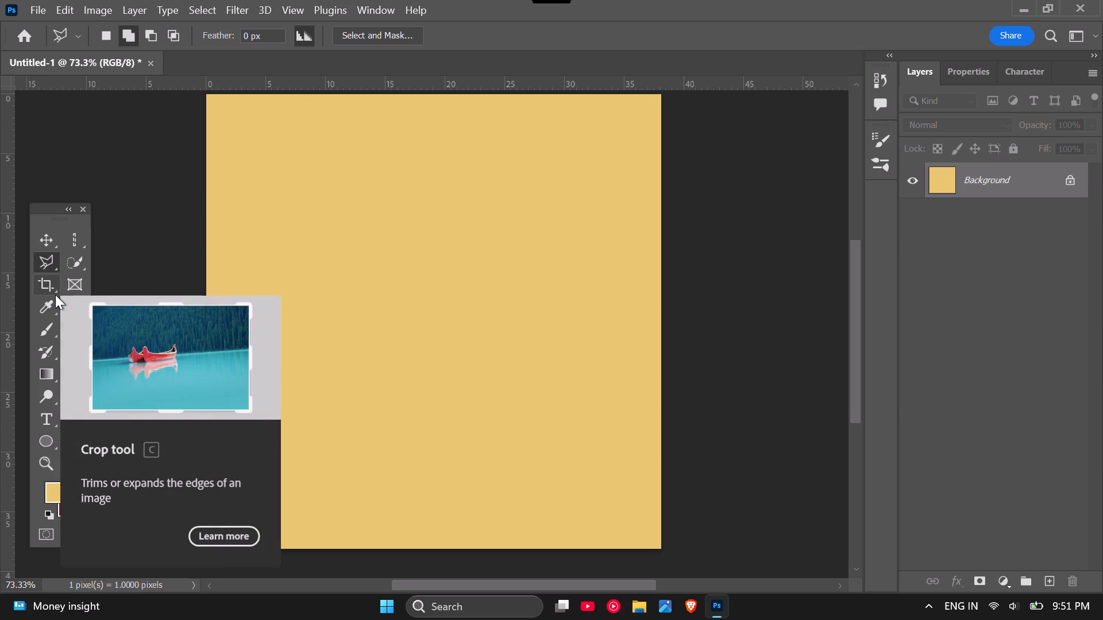
click(206, 209)
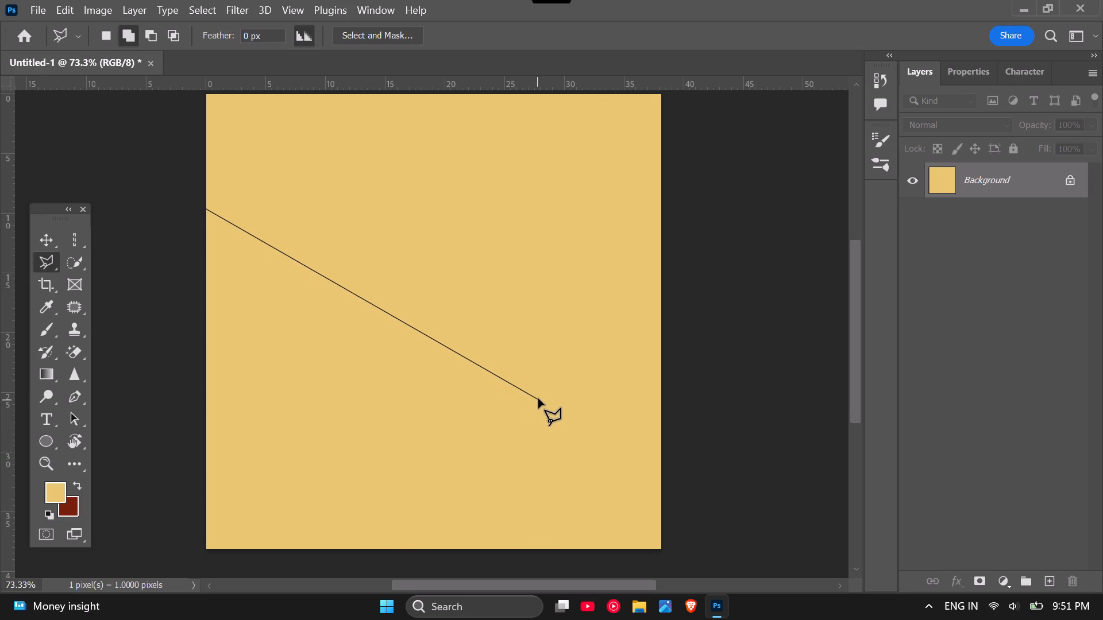
drag(519, 450, 577, 461)
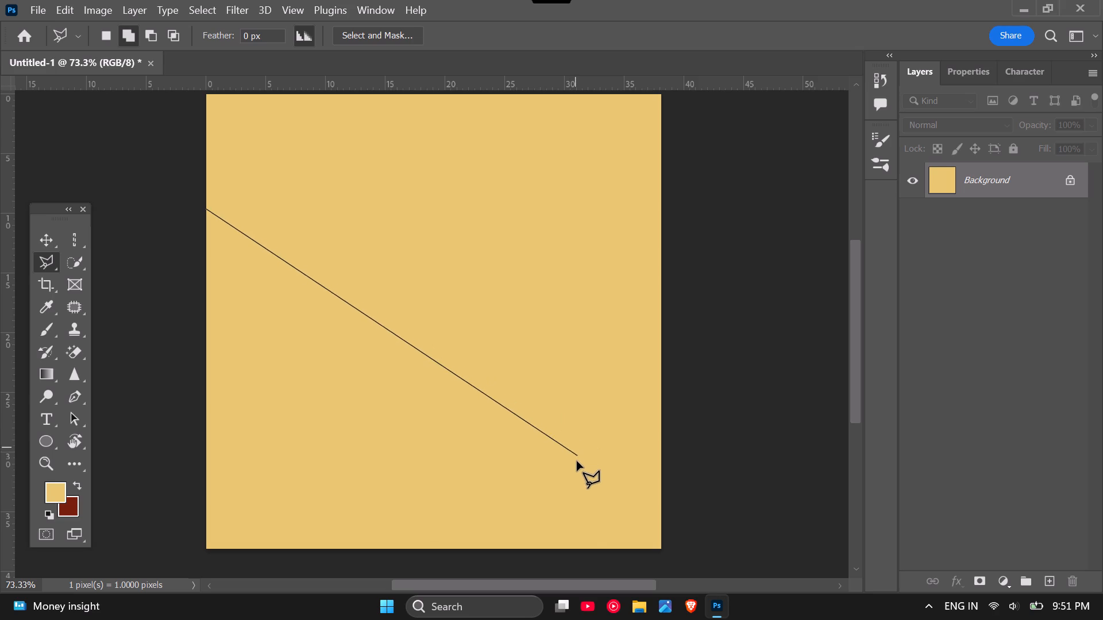
drag(577, 461, 577, 463)
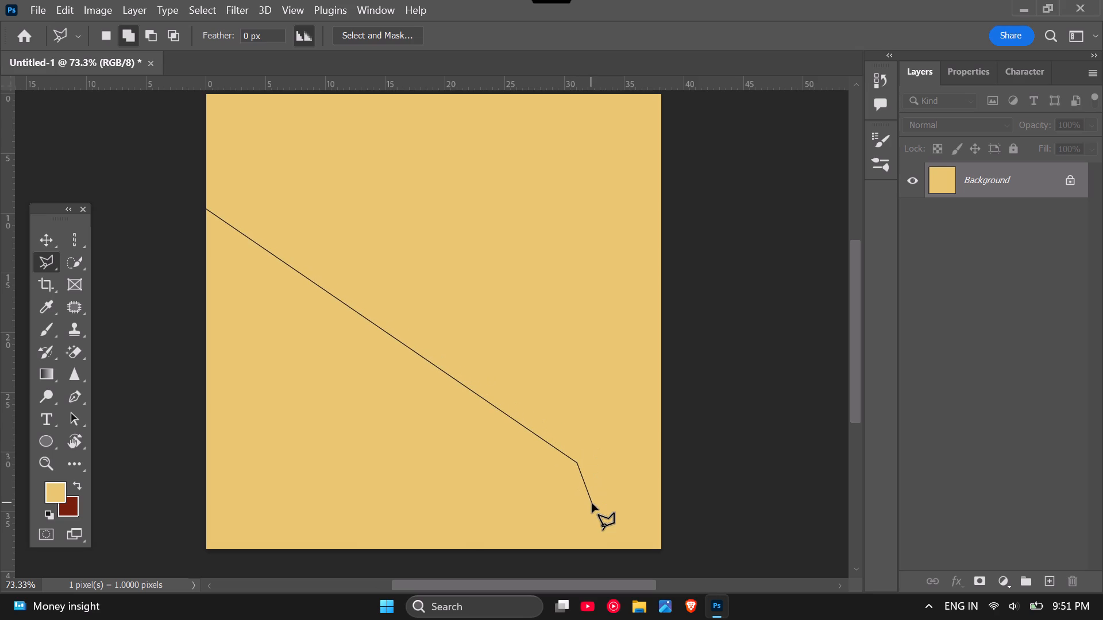
key(BackSpace)
key(ctrl+z)
key(ctrl+z)
key(ctrl+z)
key(ctrl+z)
key(ctrl+z)
key(ctrl+z)
key(ctrl+z)
key(BackSpace)
key(BackSpace)
key(BackSpace)
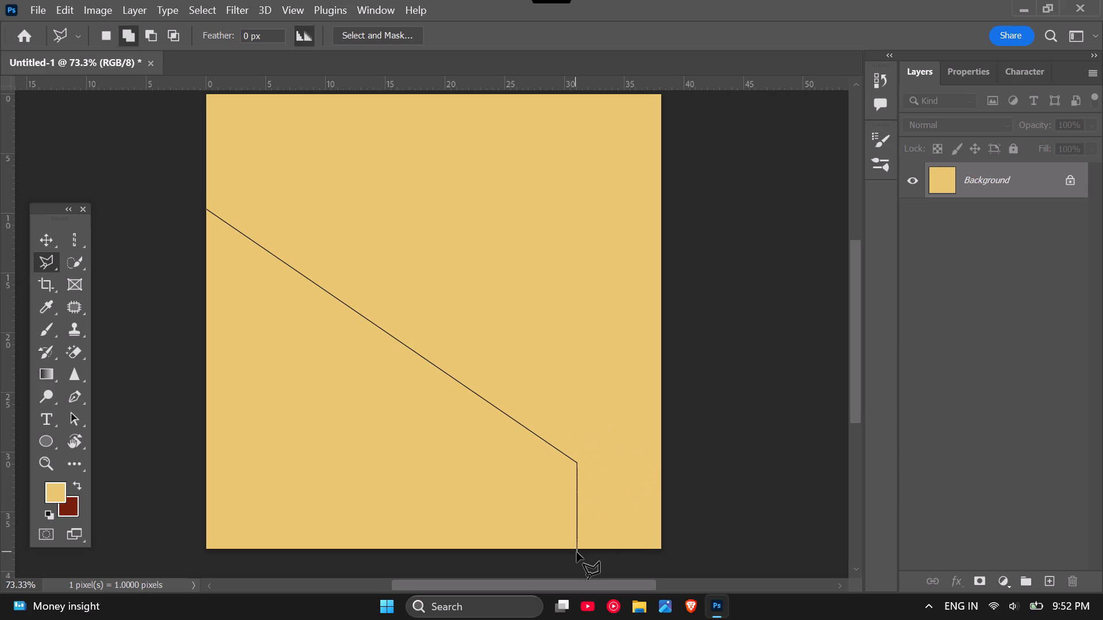
click(645, 569)
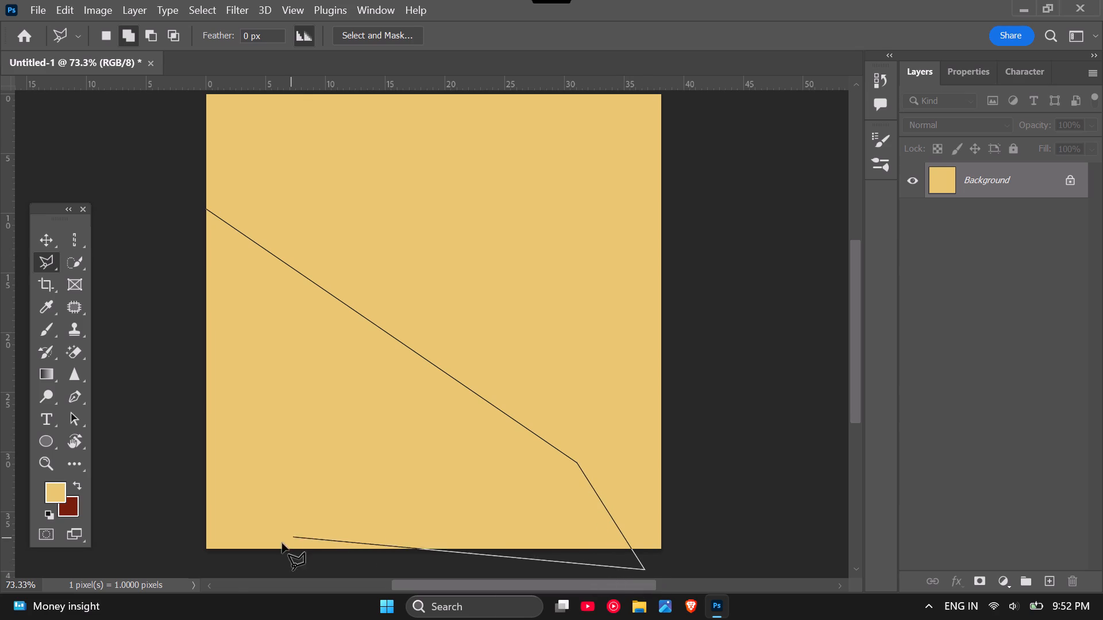
click(192, 568)
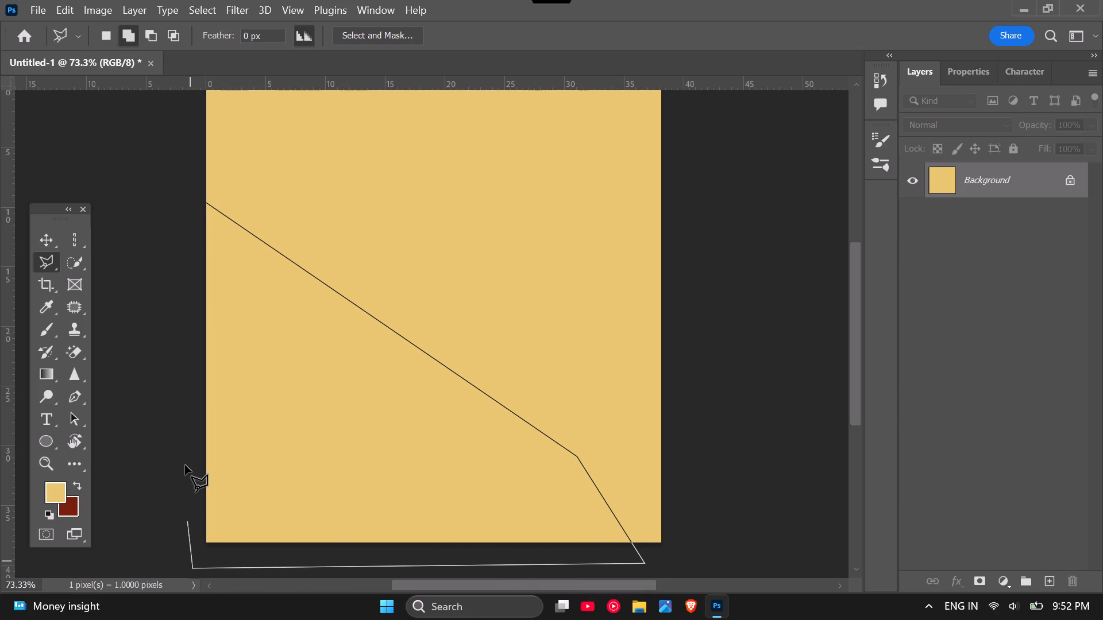
click(190, 193)
click(213, 207)
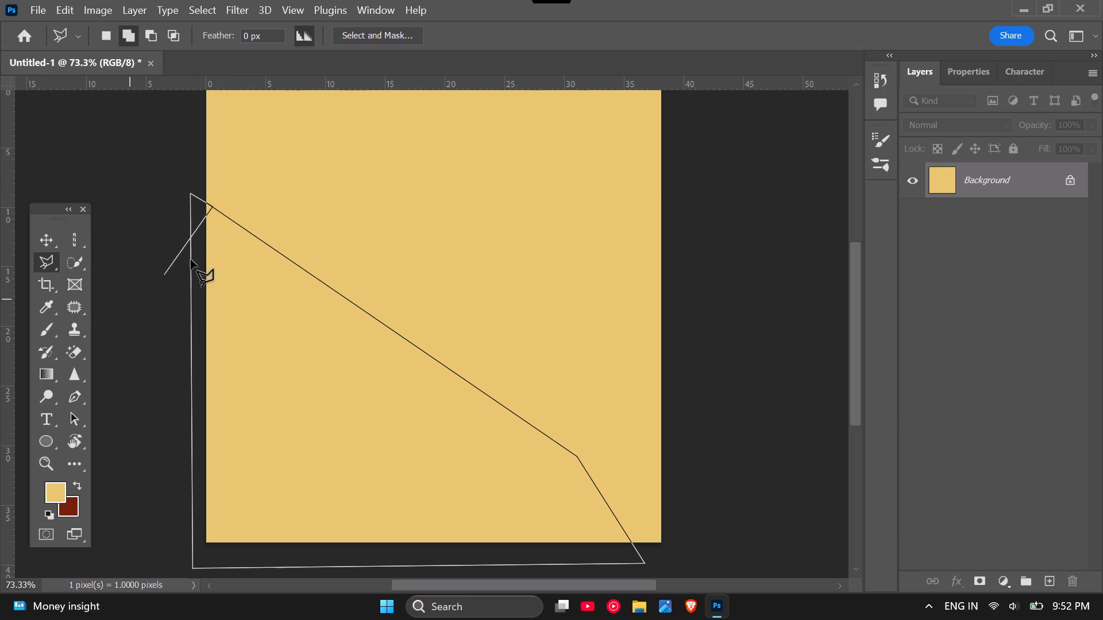
click(204, 203)
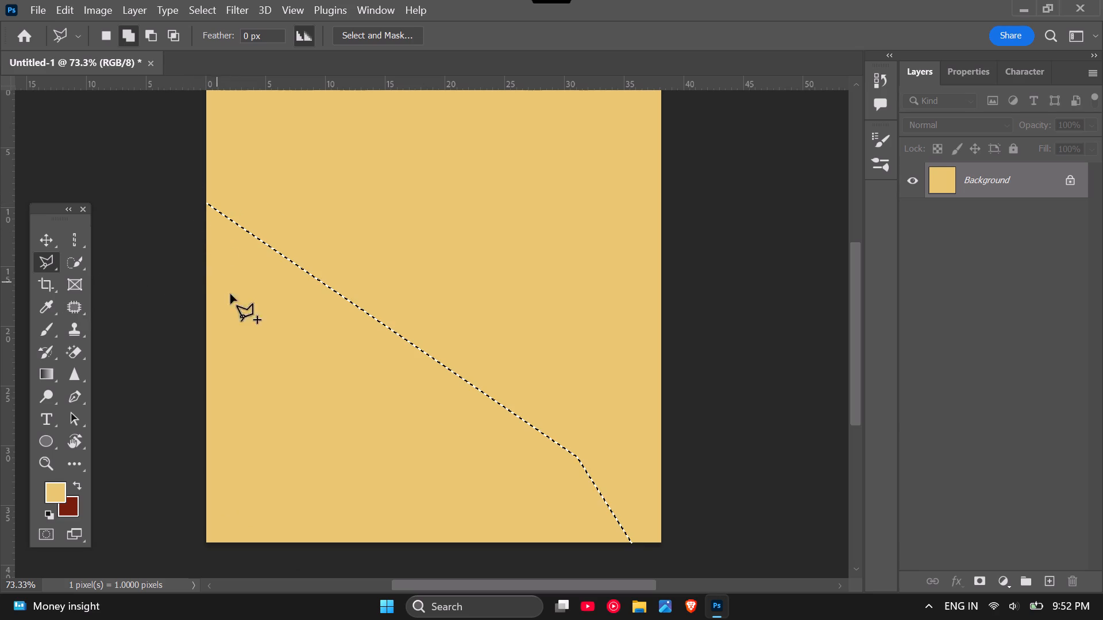
On a new layer, fill the selected lower-left area with deep golden yellow (#e3a809) and deselect it.
scroll(211, 207, up, 4)
scroll(219, 207, down, 4)
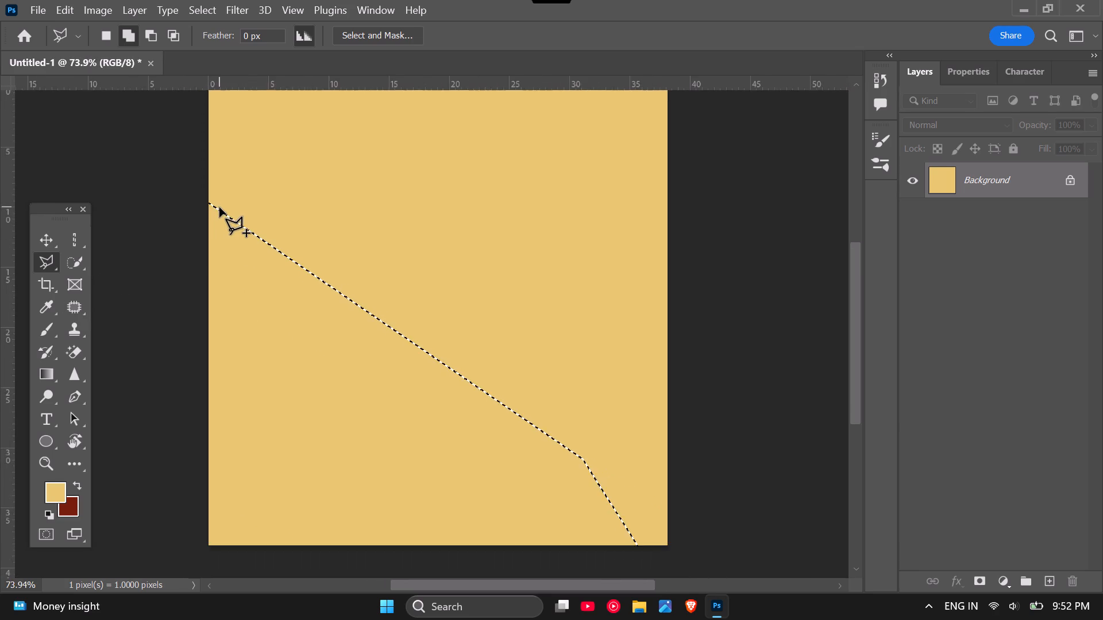
scroll(219, 207, down, 3)
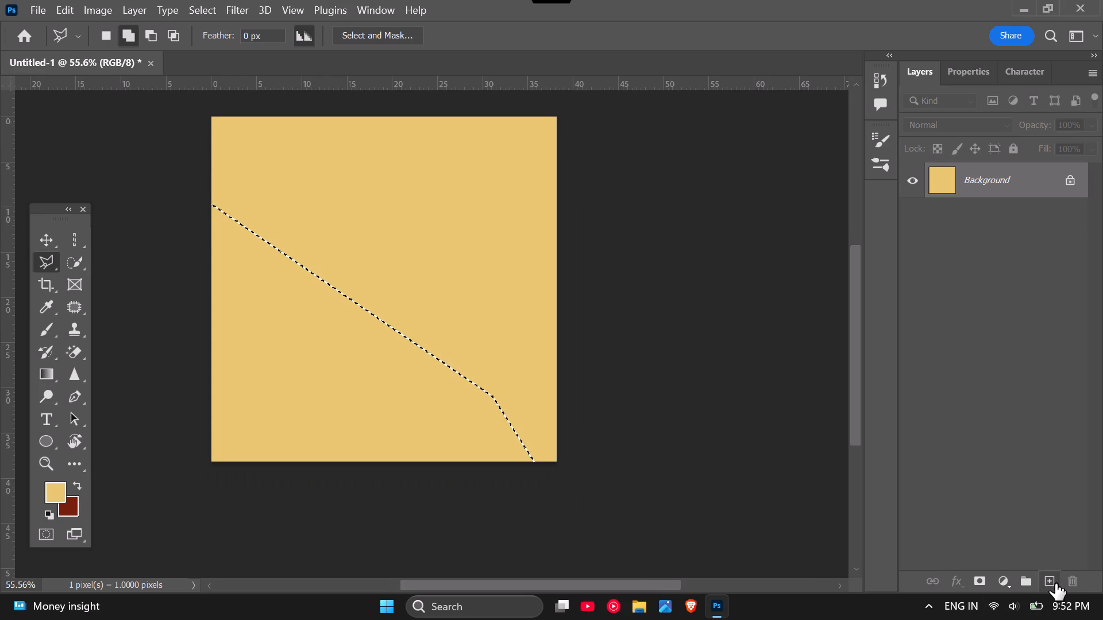
click(1055, 583)
double_click(51, 488)
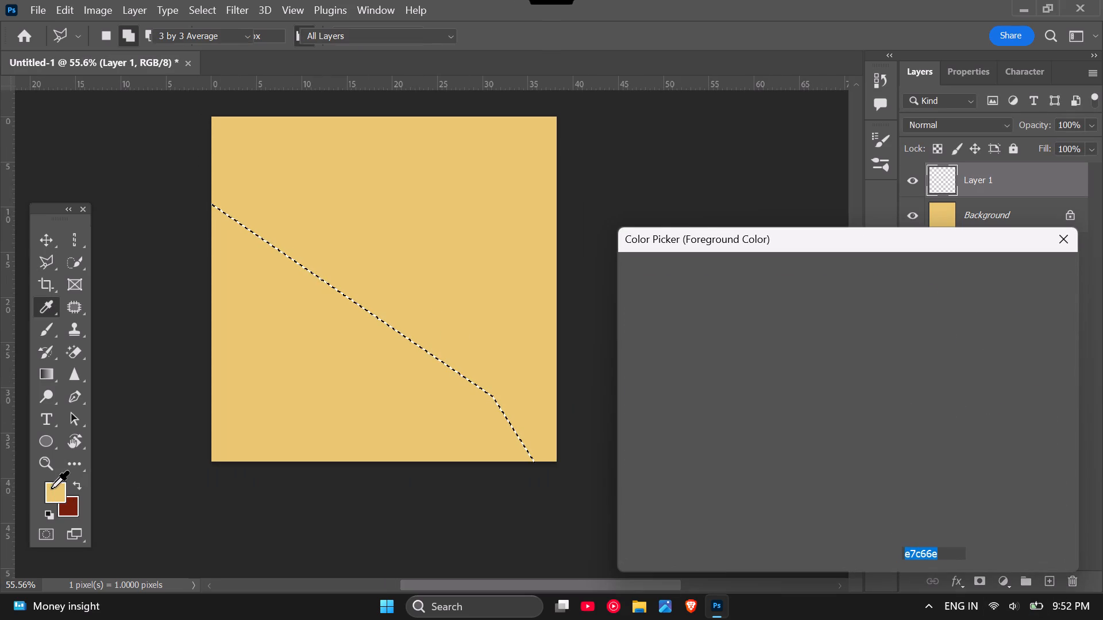
click(838, 303)
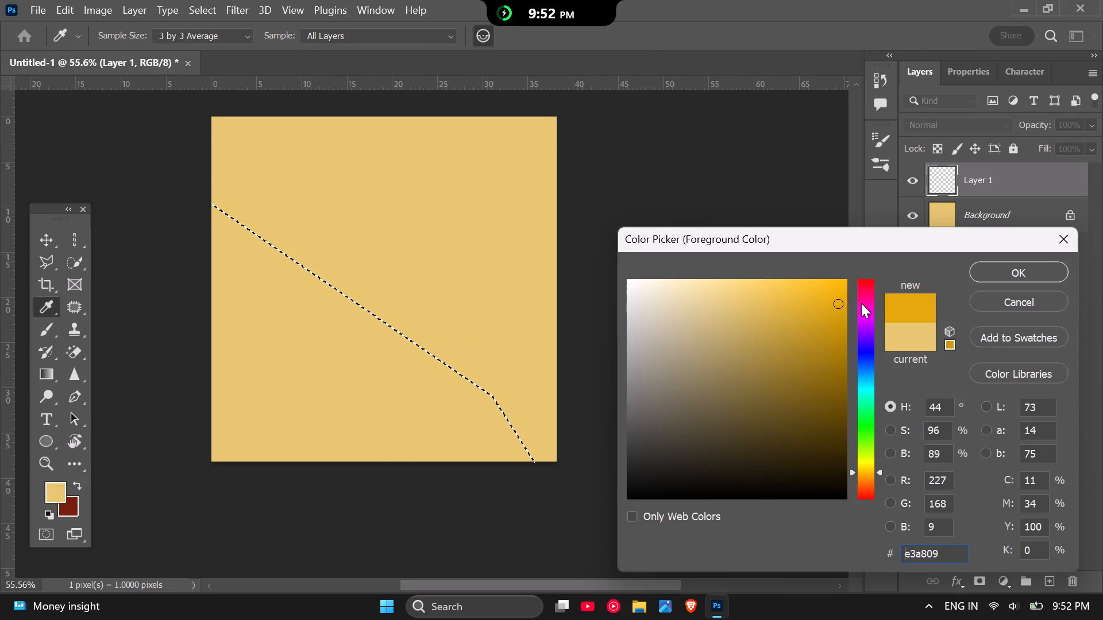
click(1009, 269)
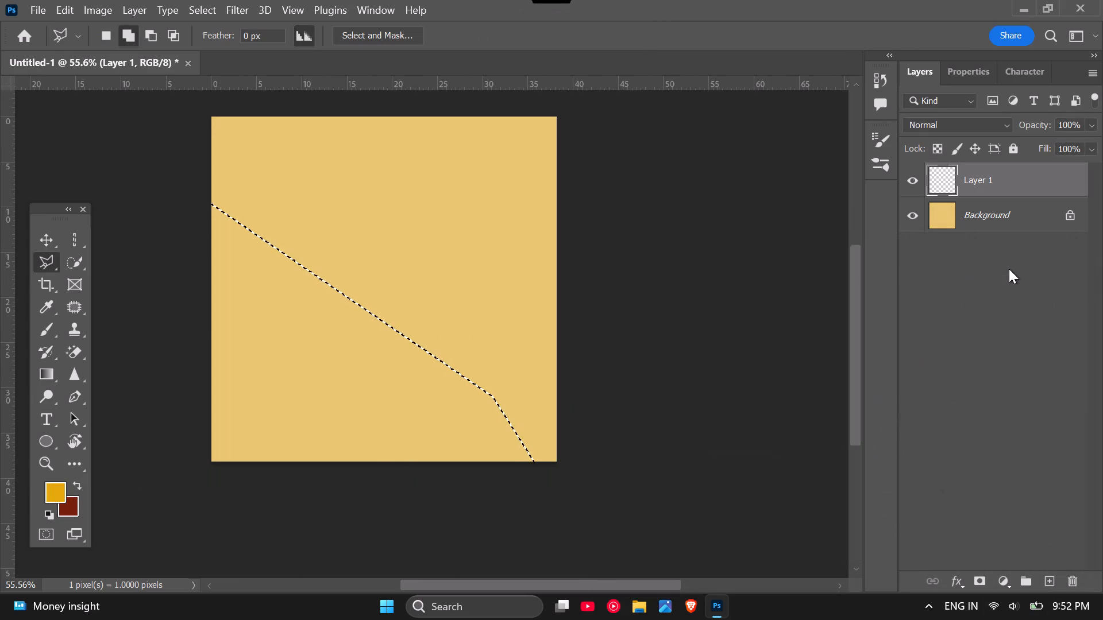
key(alt+BackSpace)
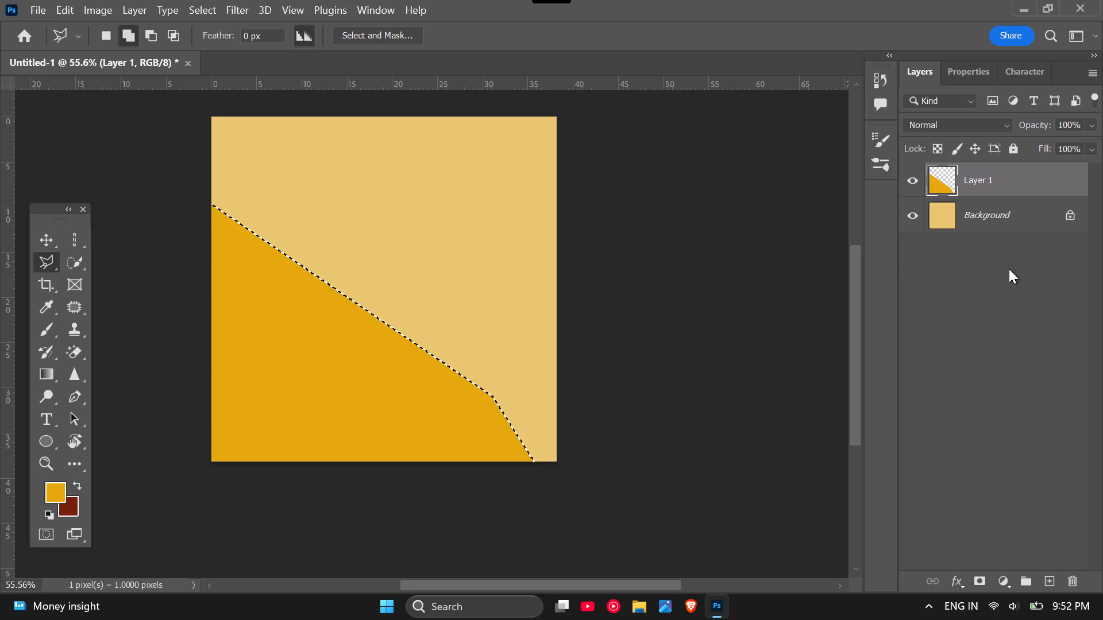
key(ctrl+d)
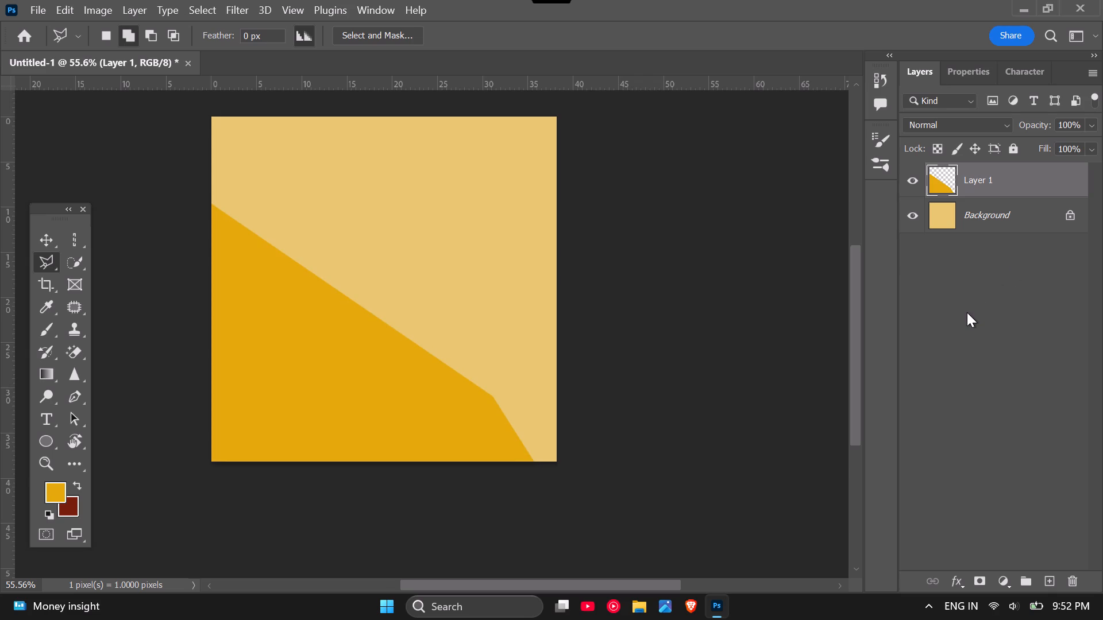
Duplicate the golden shape's layer and offset the copy slightly up and to the right.
scroll(311, 377, up, 2)
scroll(424, 421, down, 1)
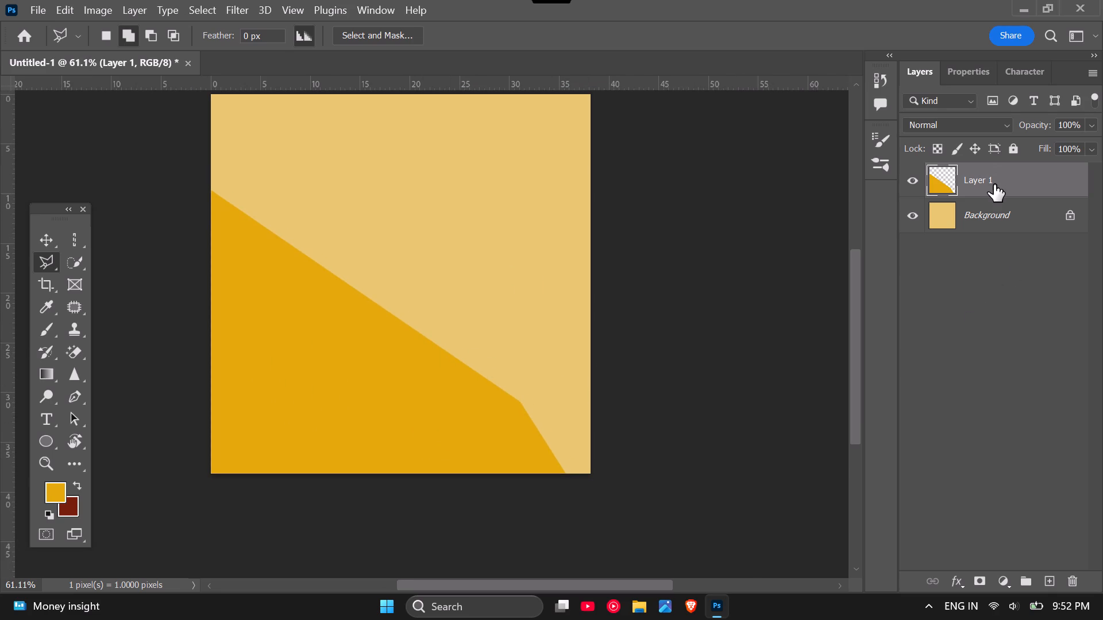
key(ctrl+j)
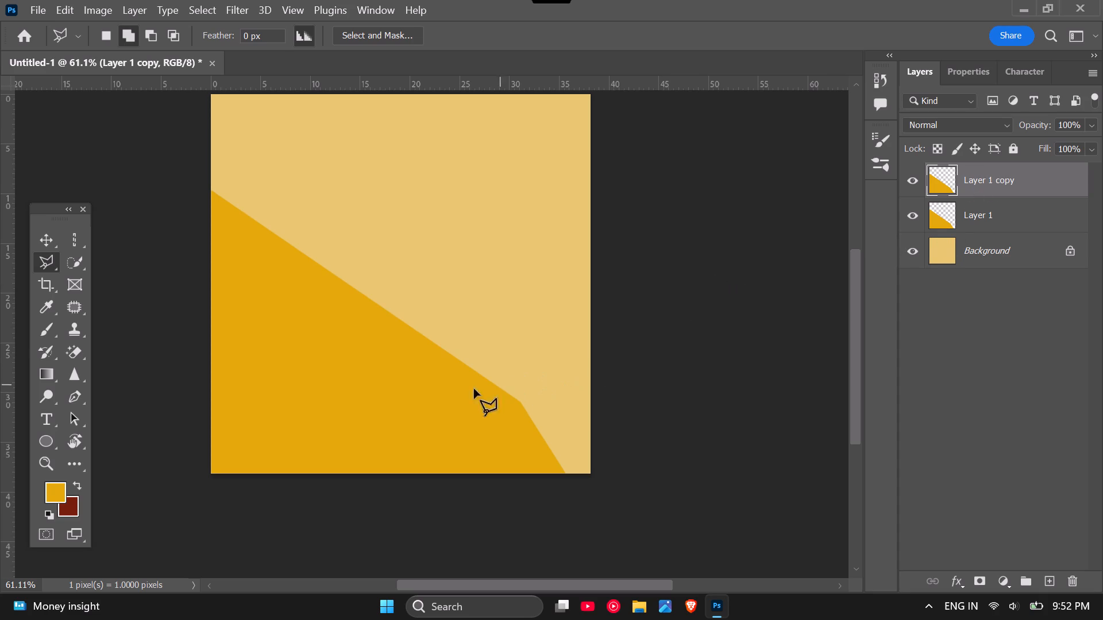
click(51, 234)
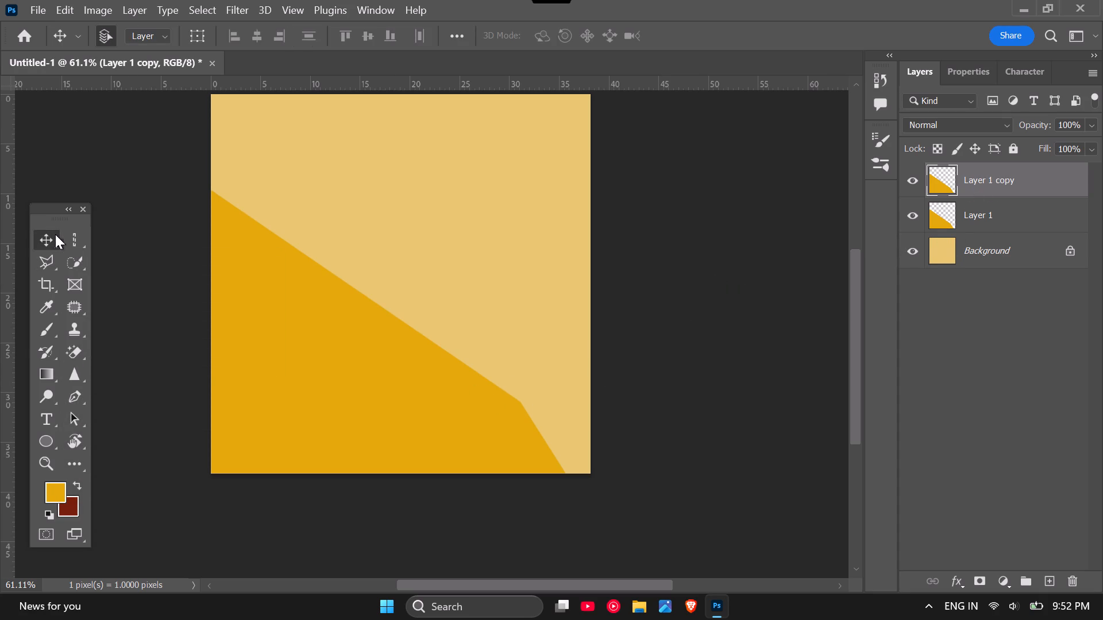
drag(322, 330, 335, 322)
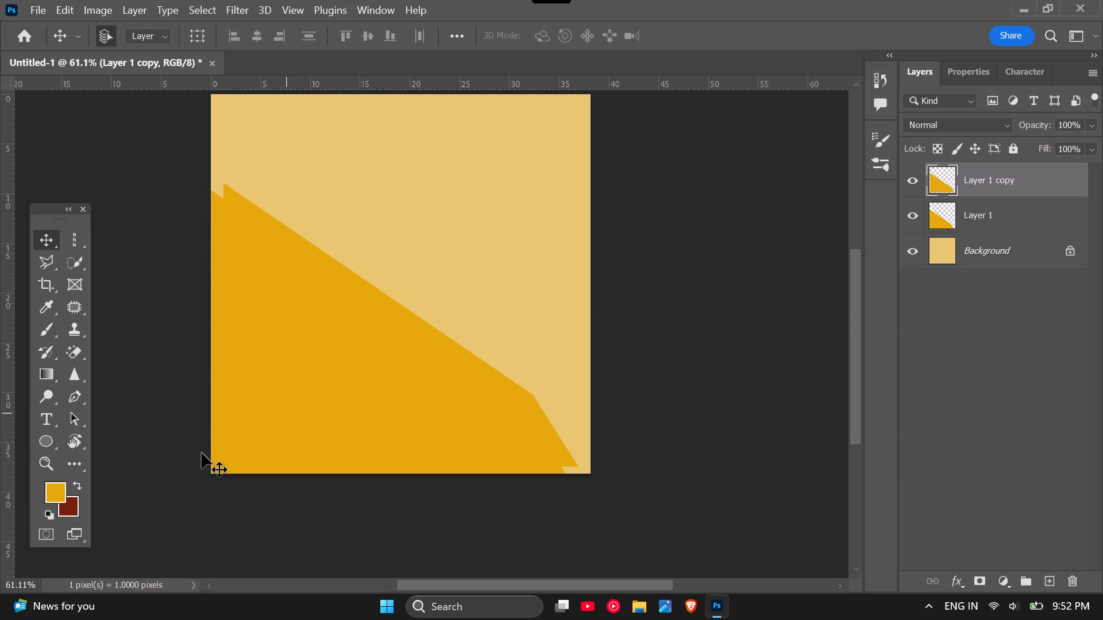
Recolor only the duplicated shape to dark gold (#b58606) using a selection of its outline, and deselect it.
double_click(51, 491)
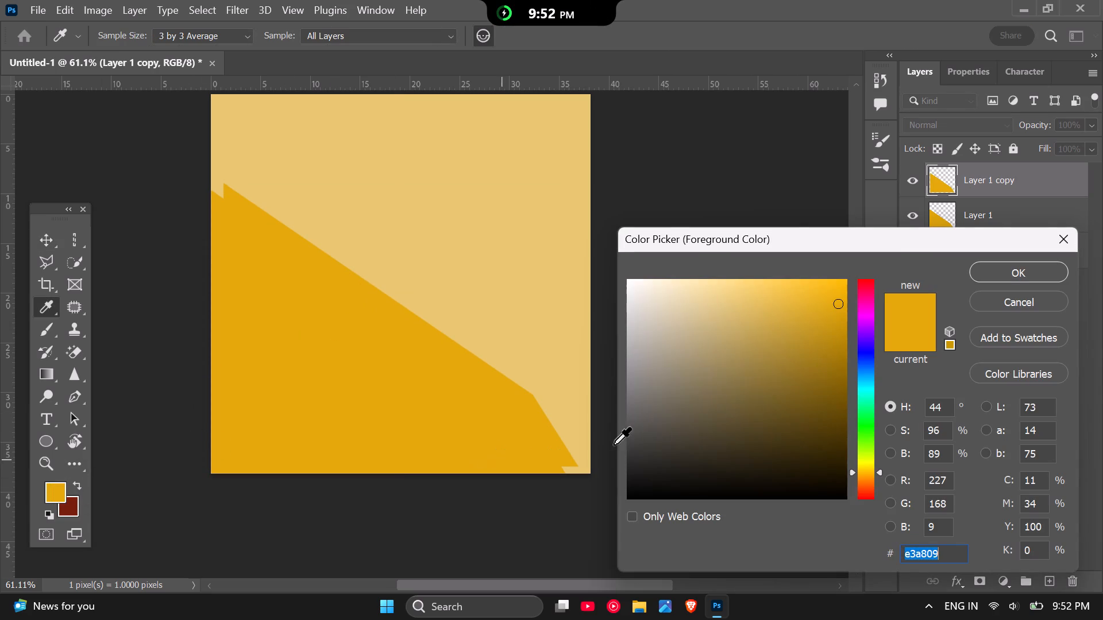
click(840, 378)
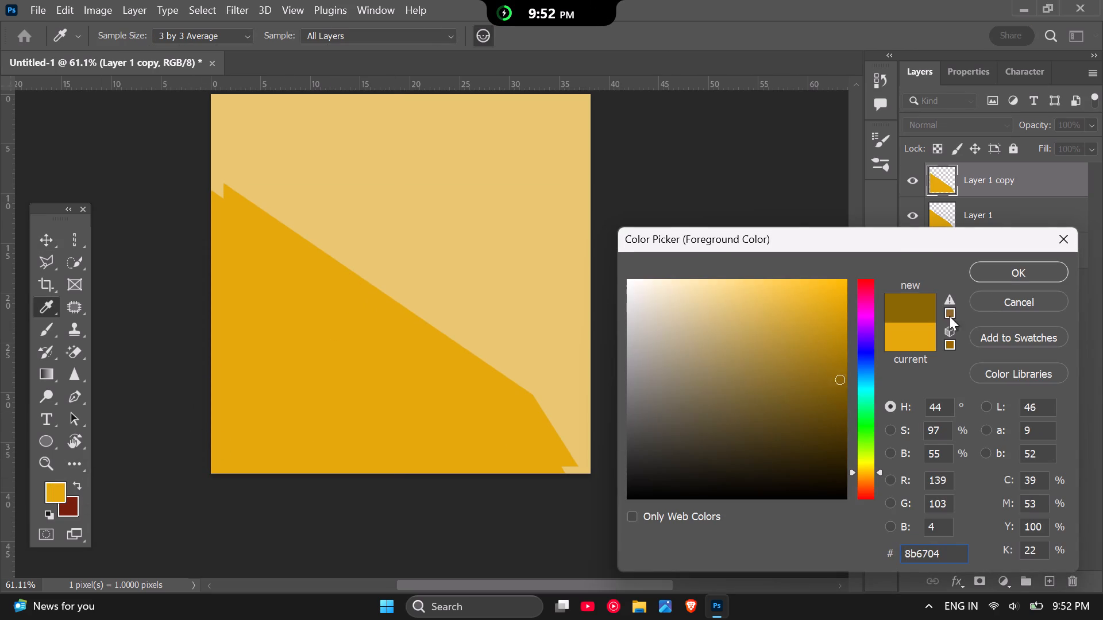
click(839, 342)
click(1041, 271)
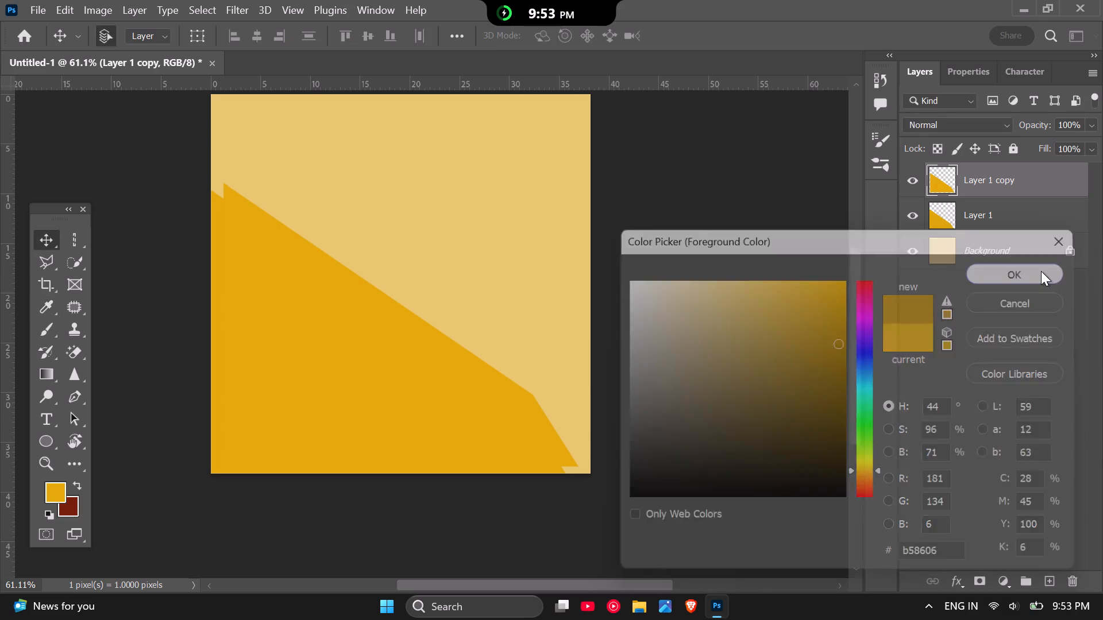
key(alt+BackSpace)
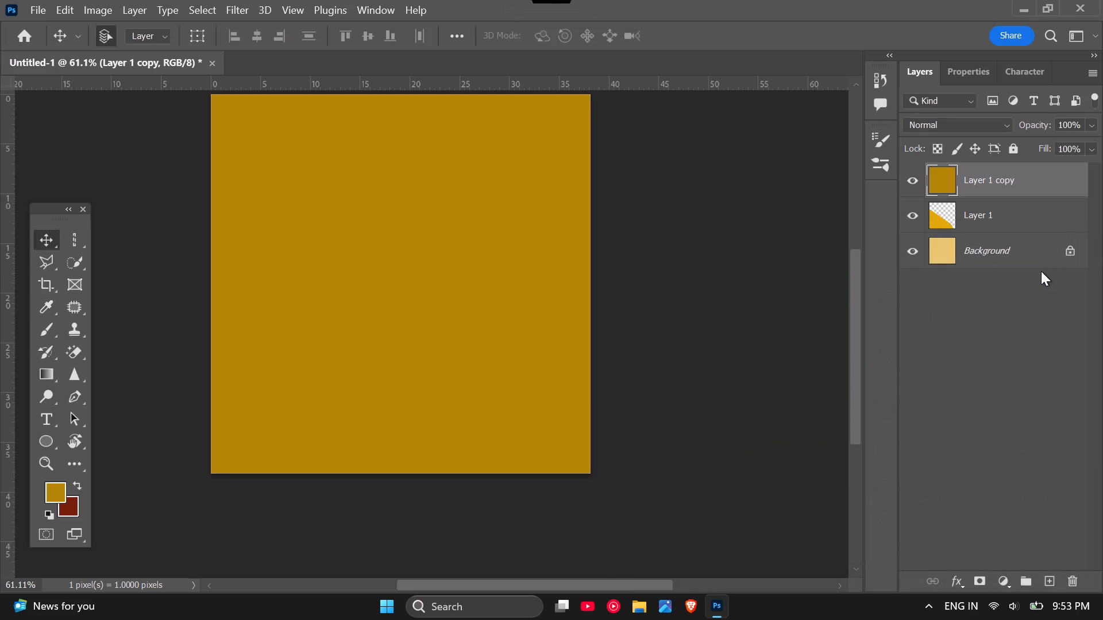
key(ctrl+z)
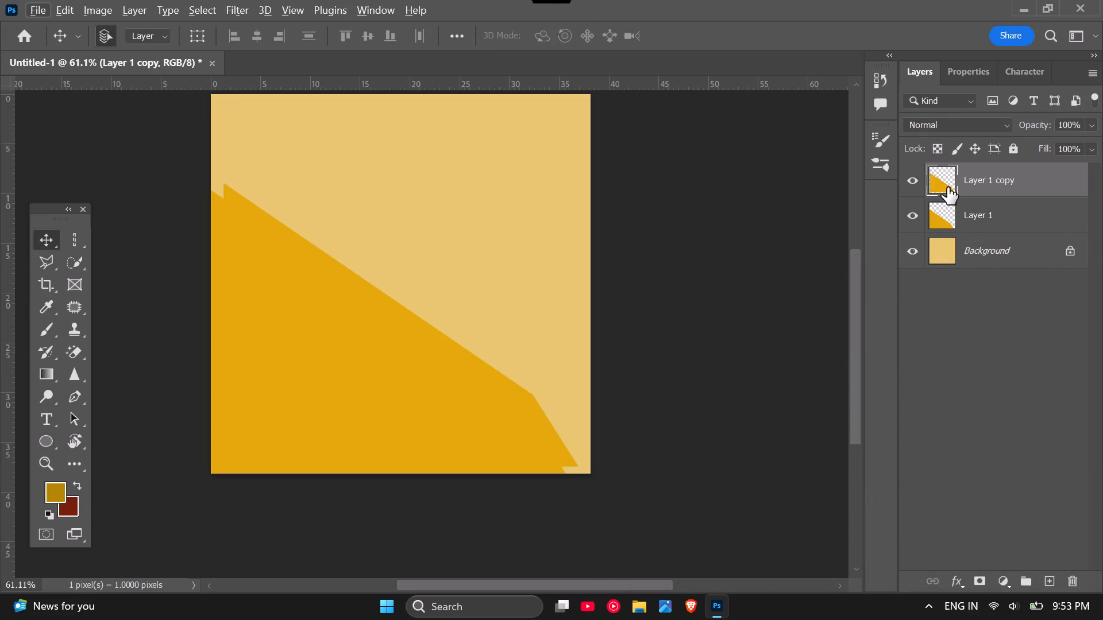
ctrl+click(947, 187)
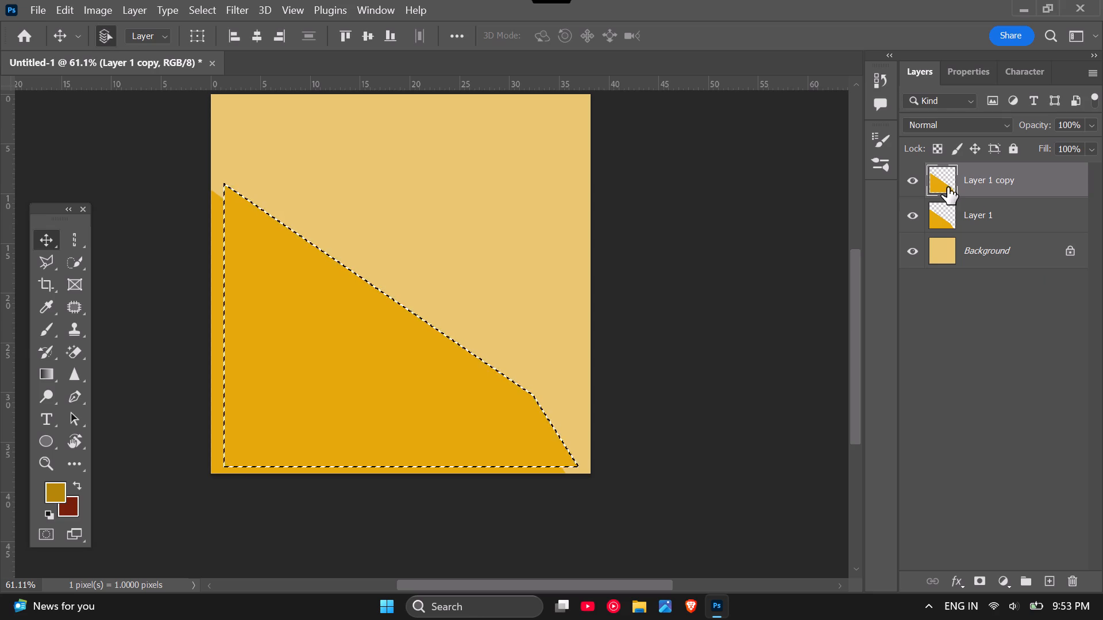
key(alt+BackSpace)
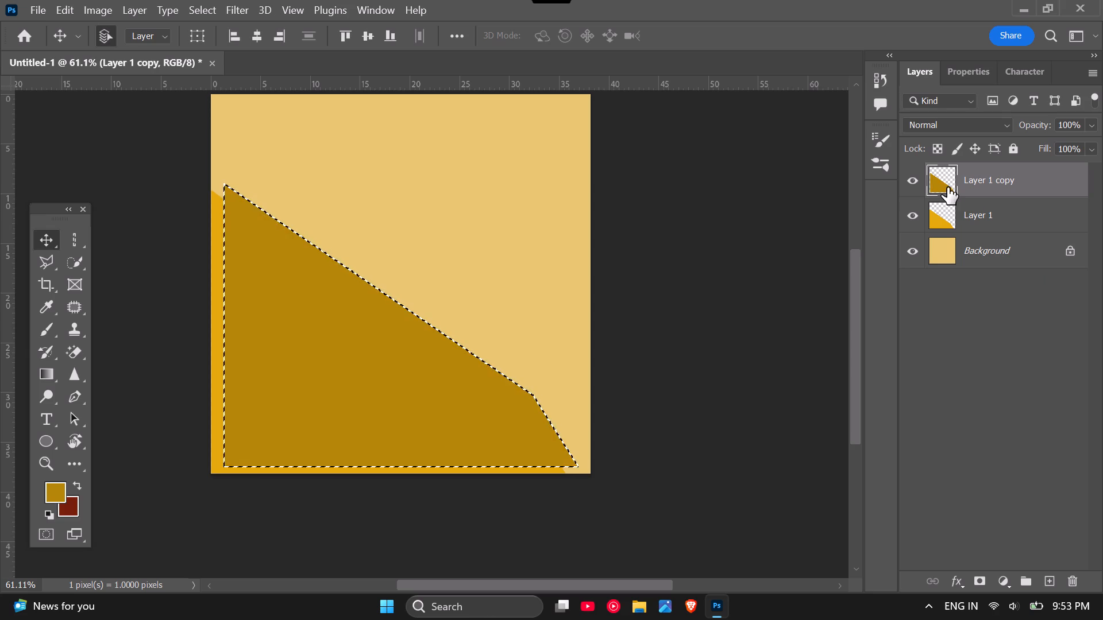
click(43, 241)
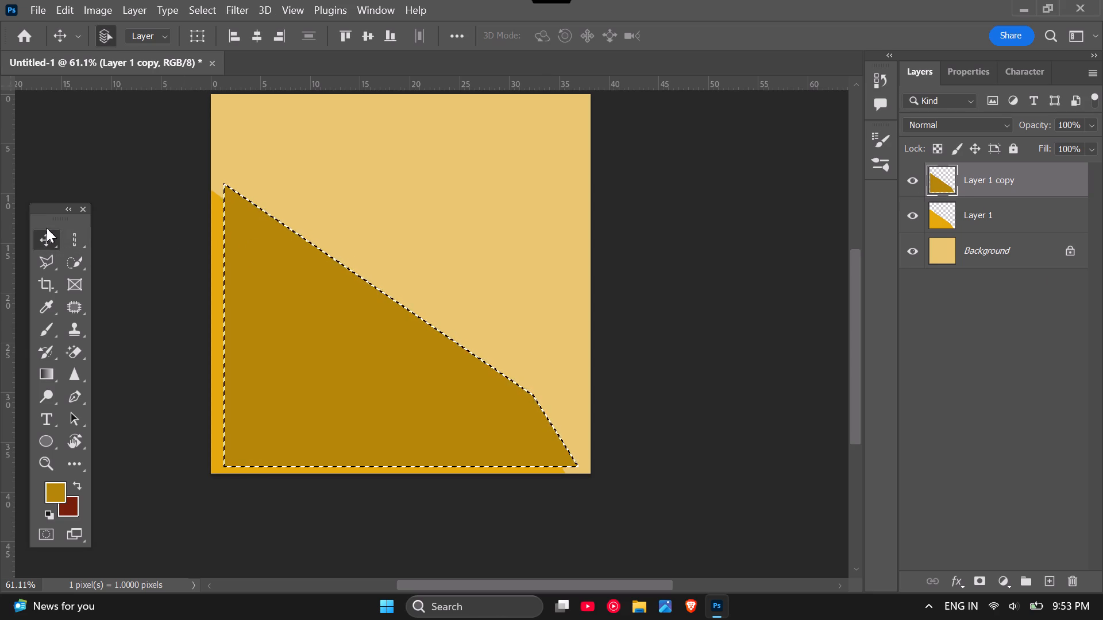
key(ctrl+d)
Move the dark gold copy's layer beneath the original golden shape's layer.
drag(1045, 178, 1043, 219)
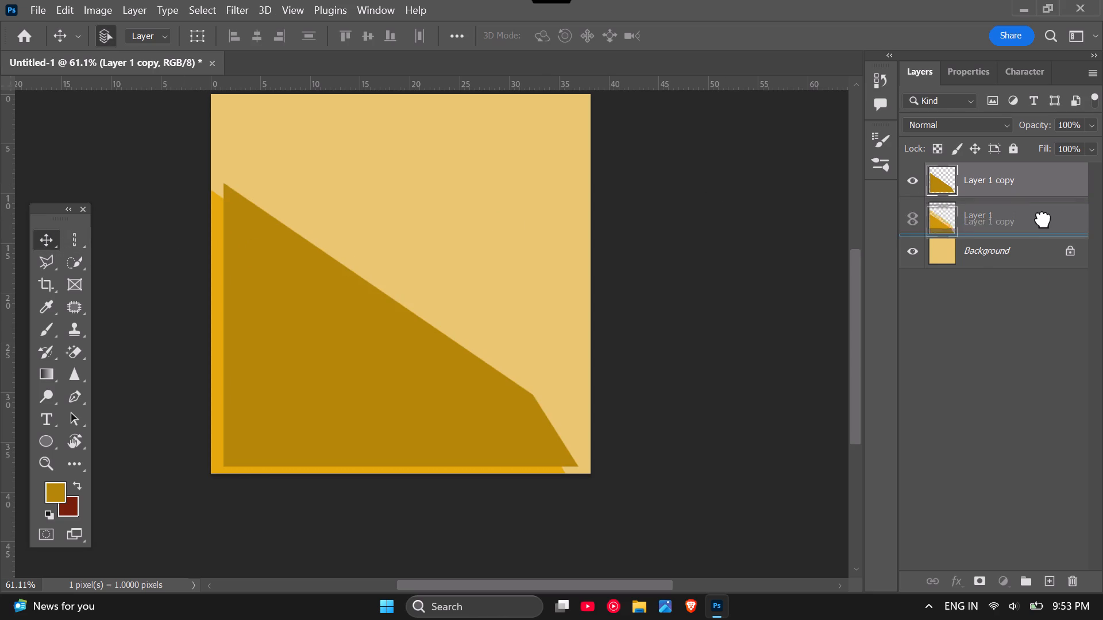
drag(1043, 219, 1043, 226)
Scale the dark gold copy to about 105% so it reaches the canvas's left and bottom edges as an even border strip.
scroll(299, 226, up, 2)
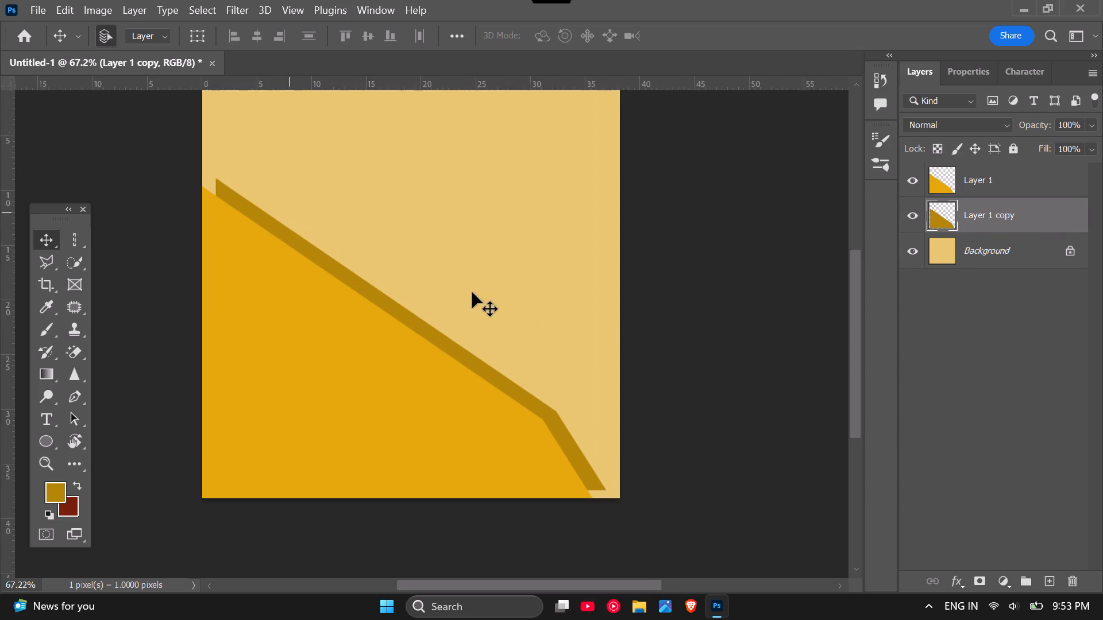
scroll(590, 348, down, 2)
scroll(229, 163, up, 6)
scroll(288, 189, down, 1)
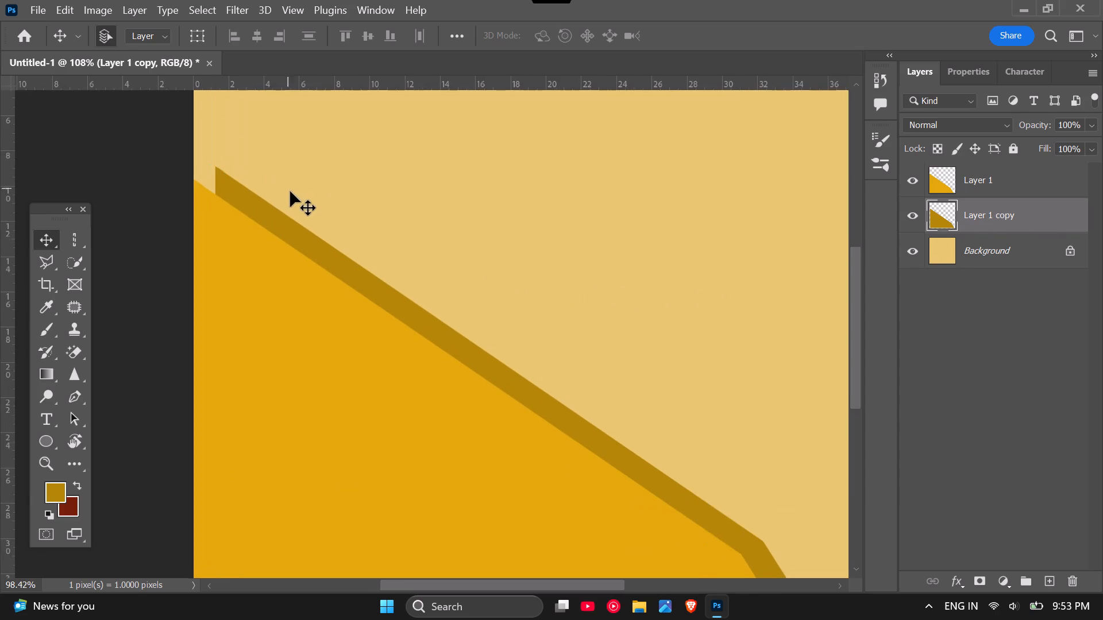
scroll(193, 161, up, 4)
scroll(291, 214, down, 2)
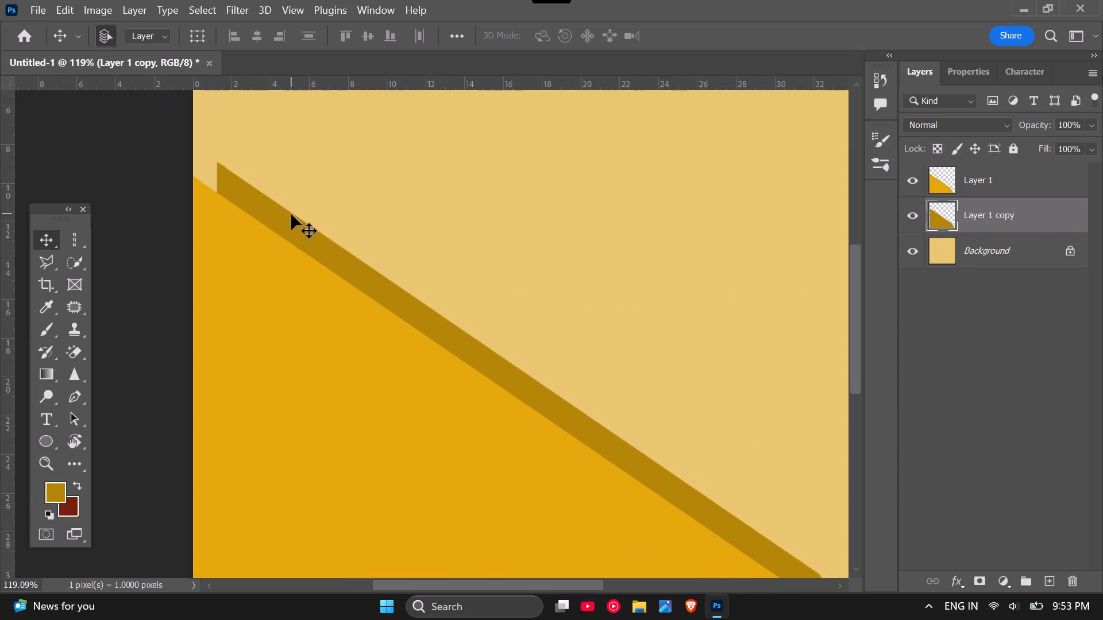
key(ctrl+t)
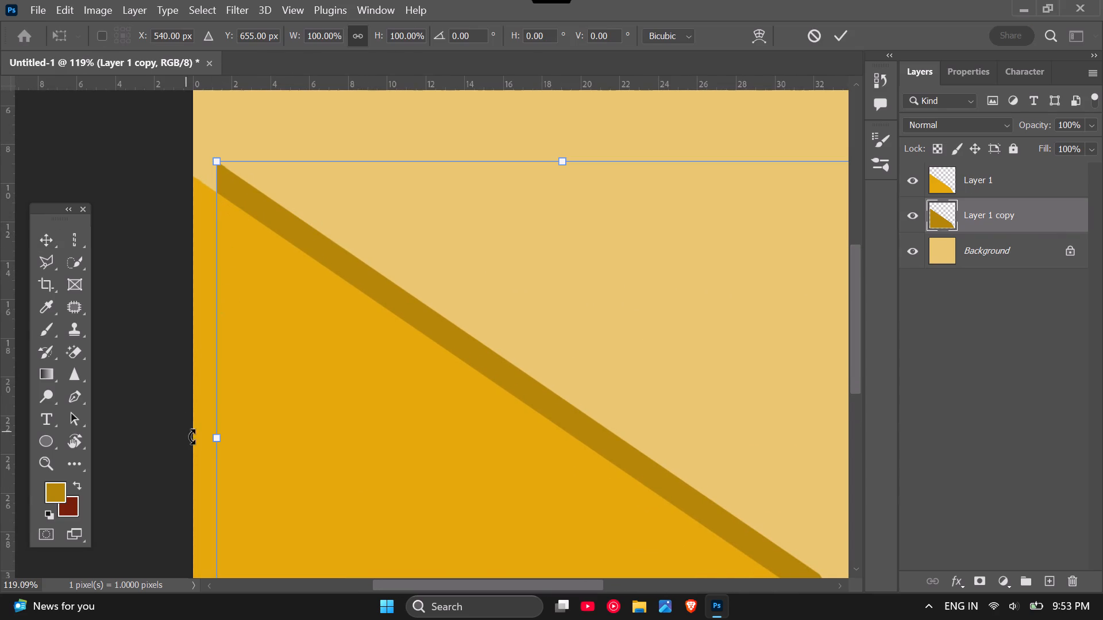
drag(213, 439, 188, 432)
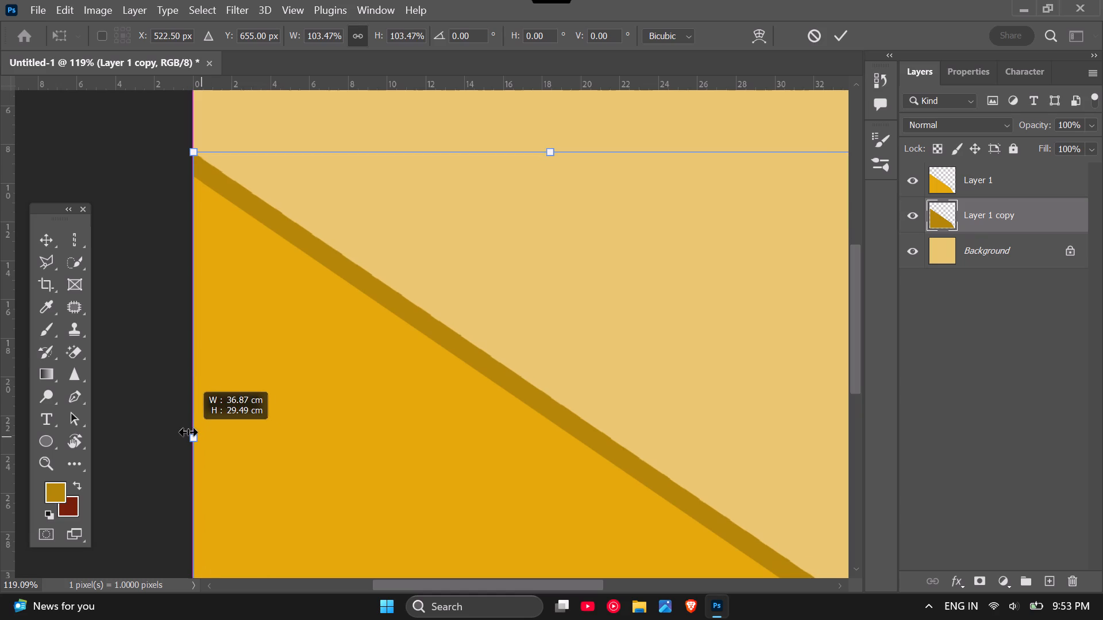
drag(188, 432, 183, 425)
scroll(250, 332, down, 5)
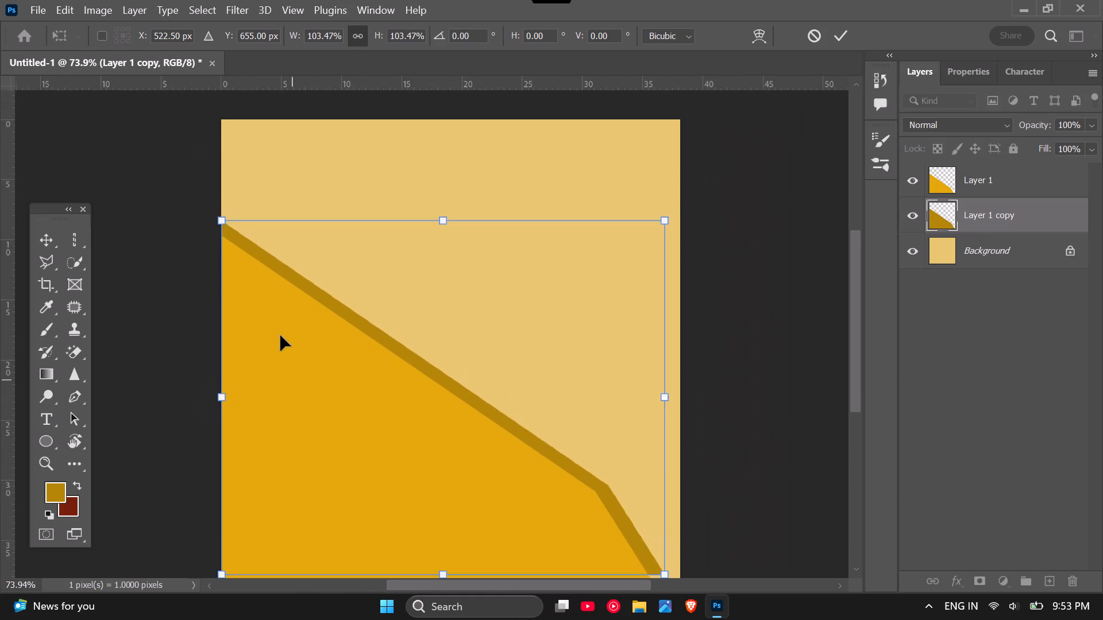
scroll(283, 331, down, 2)
scroll(622, 543, up, 2)
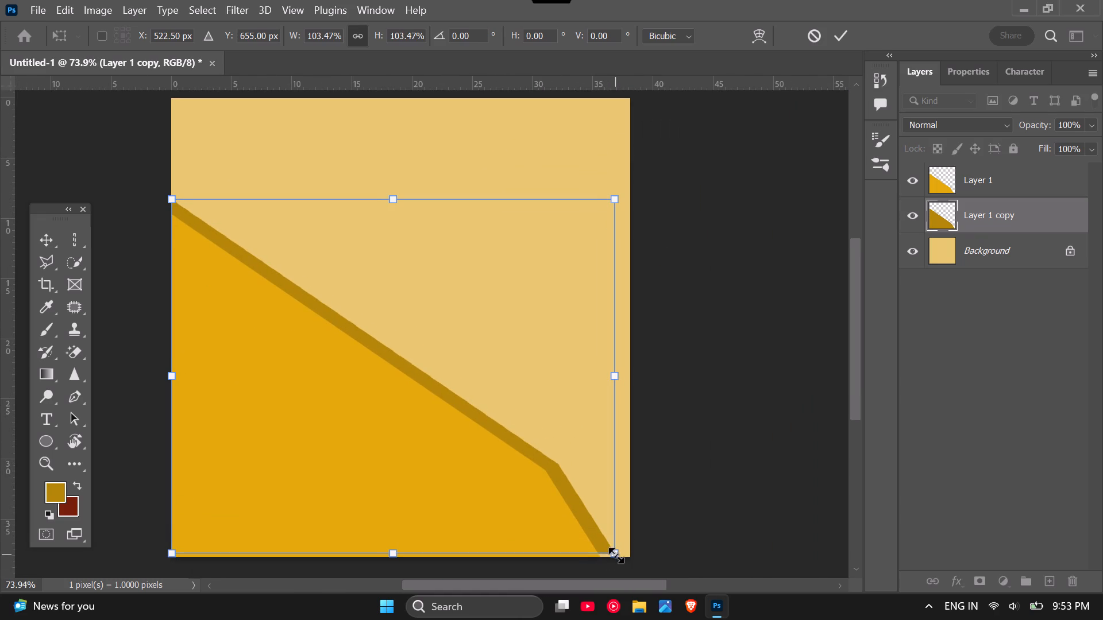
drag(616, 555, 618, 567)
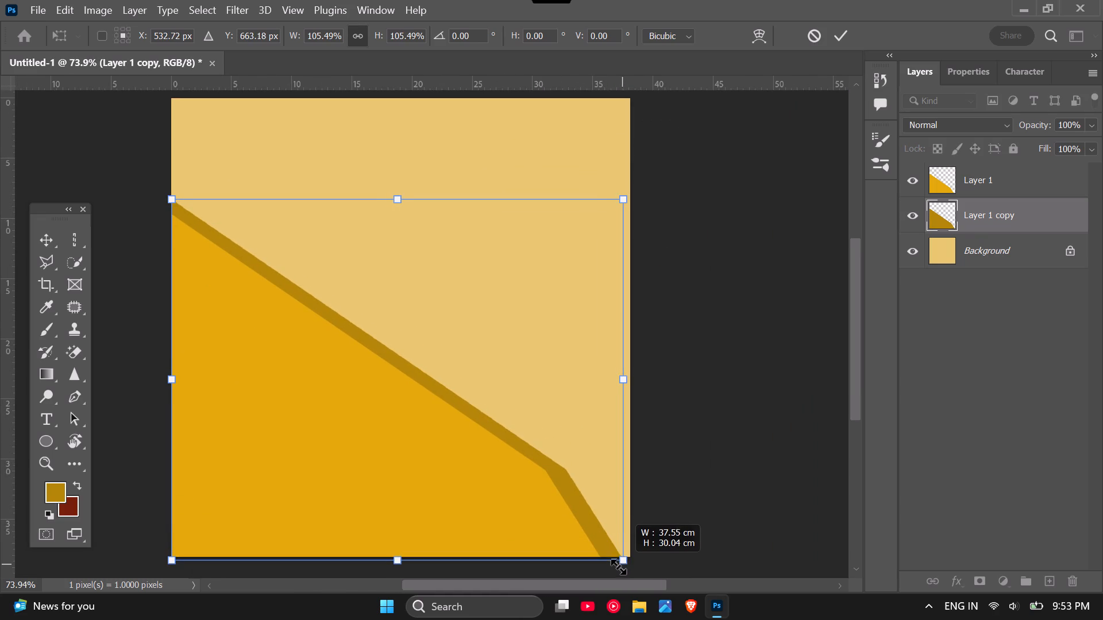
drag(618, 567, 615, 570)
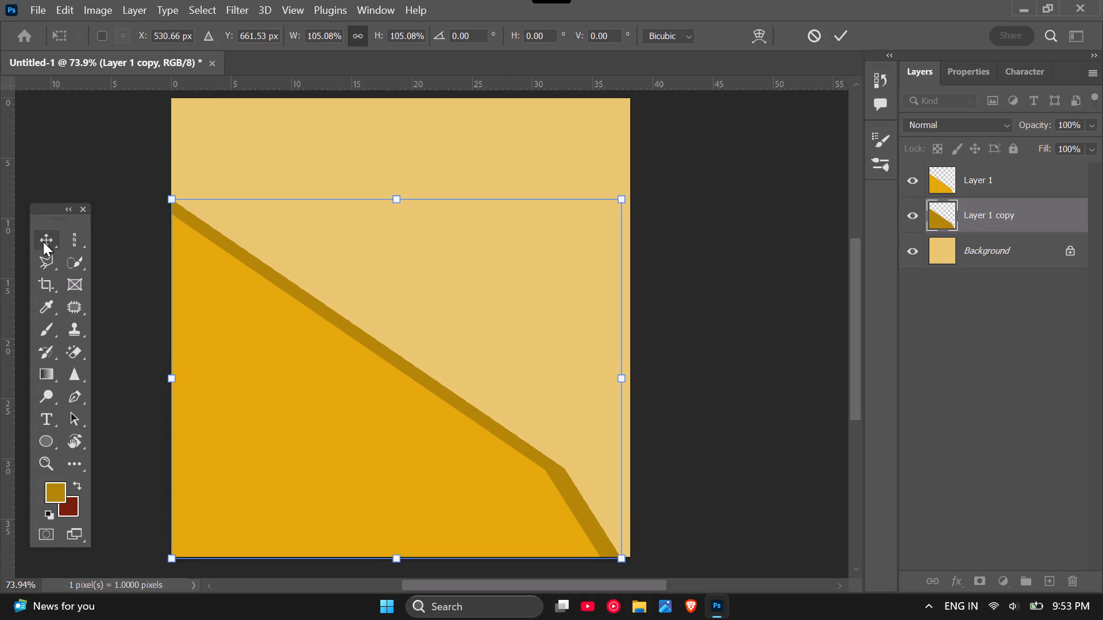
click(43, 242)
click(751, 295)
Examine the dark gold strip along the diagonal and at the canvas edges.
scroll(621, 424, down, 2)
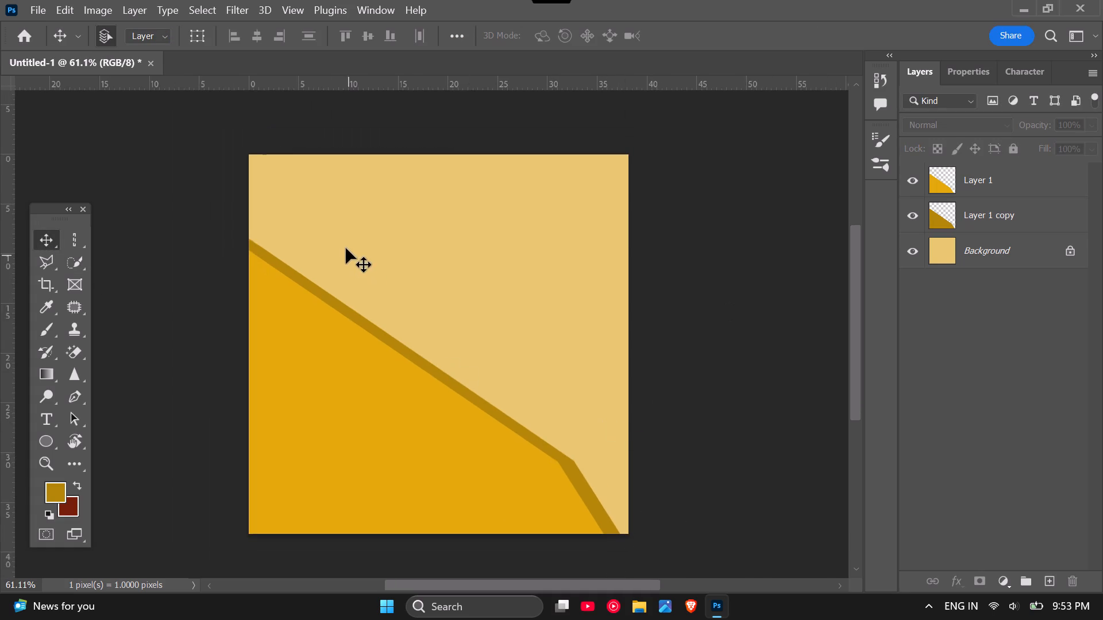
scroll(346, 247, up, 2)
scroll(292, 268, up, 7)
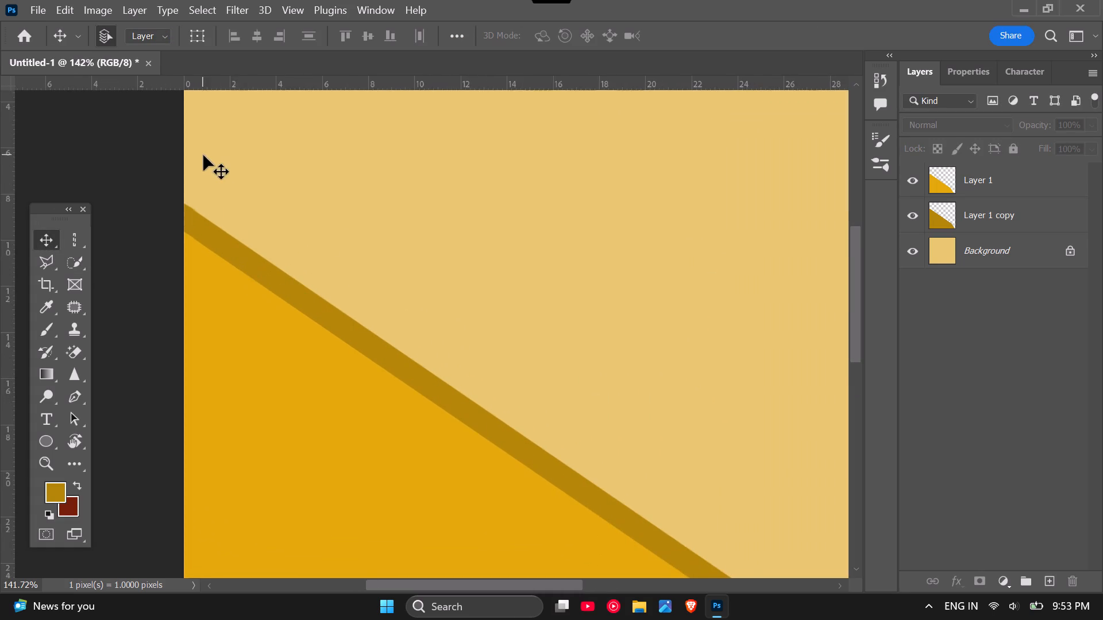
scroll(203, 155, down, 7)
scroll(525, 365, up, 2)
scroll(484, 423, up, 2)
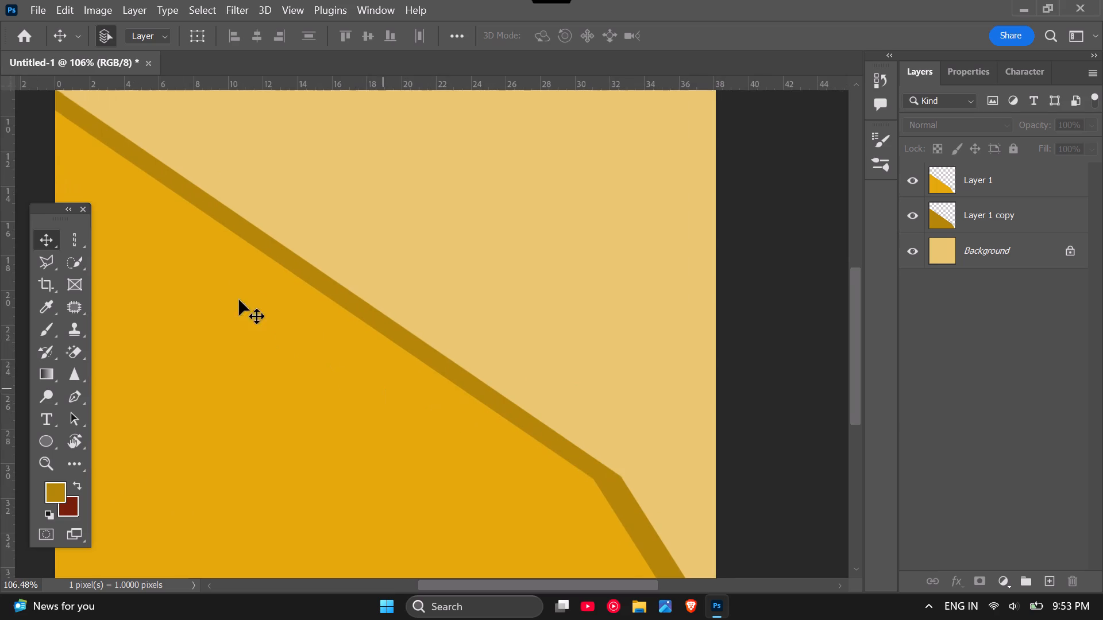
scroll(516, 344, down, 3)
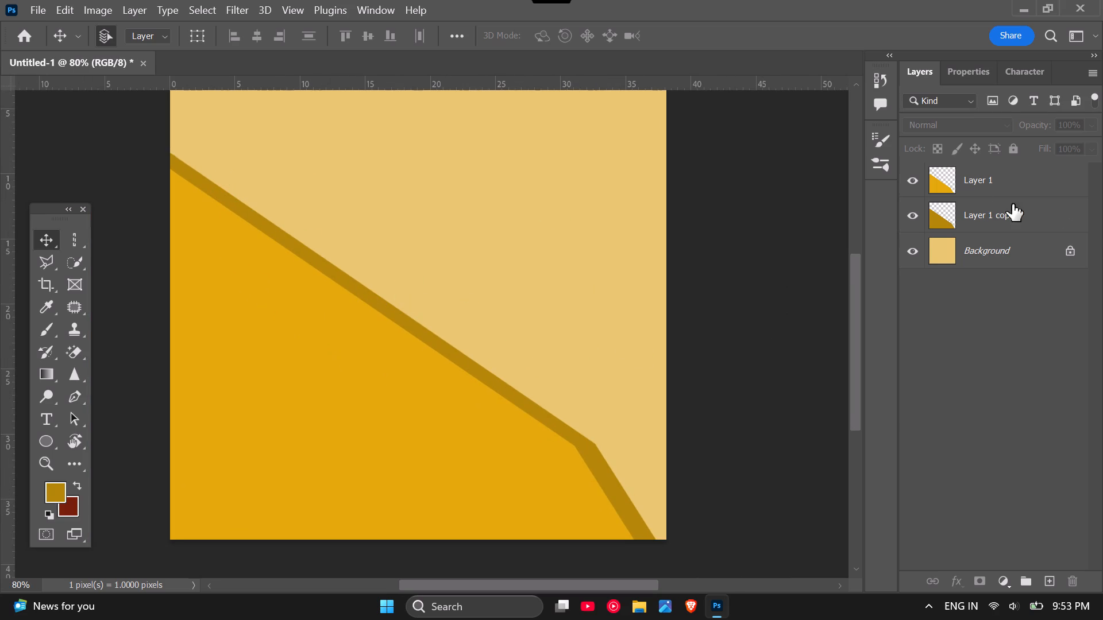
Nudge the dark gold copy slightly left and up beneath the golden shape to refine the border strip's thickness.
click(936, 222)
click(966, 73)
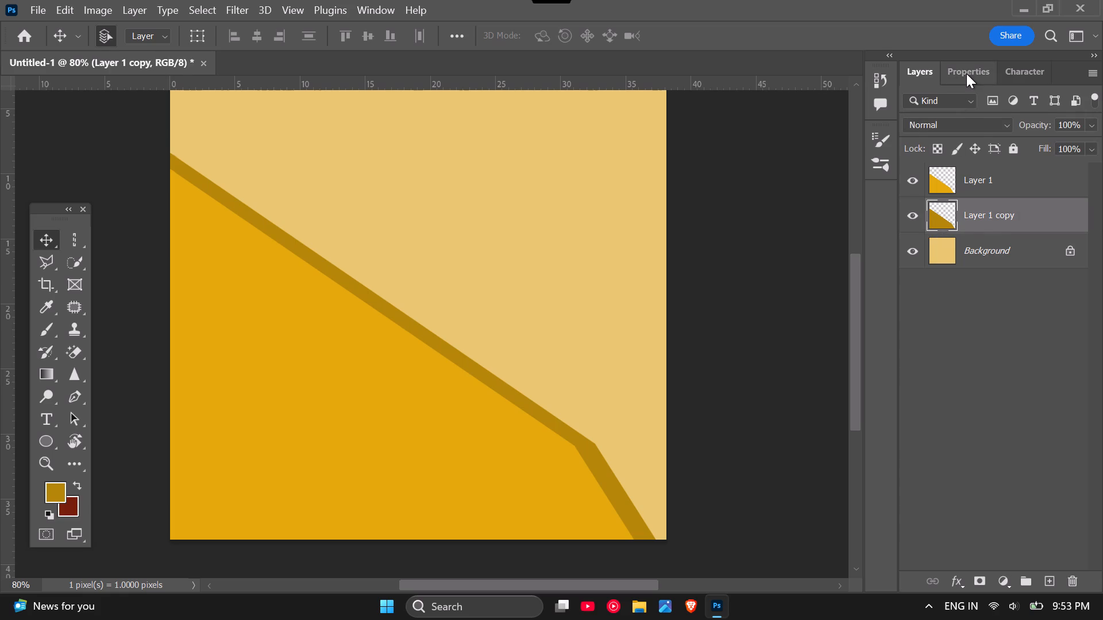
click(925, 72)
drag(57, 210, 56, 151)
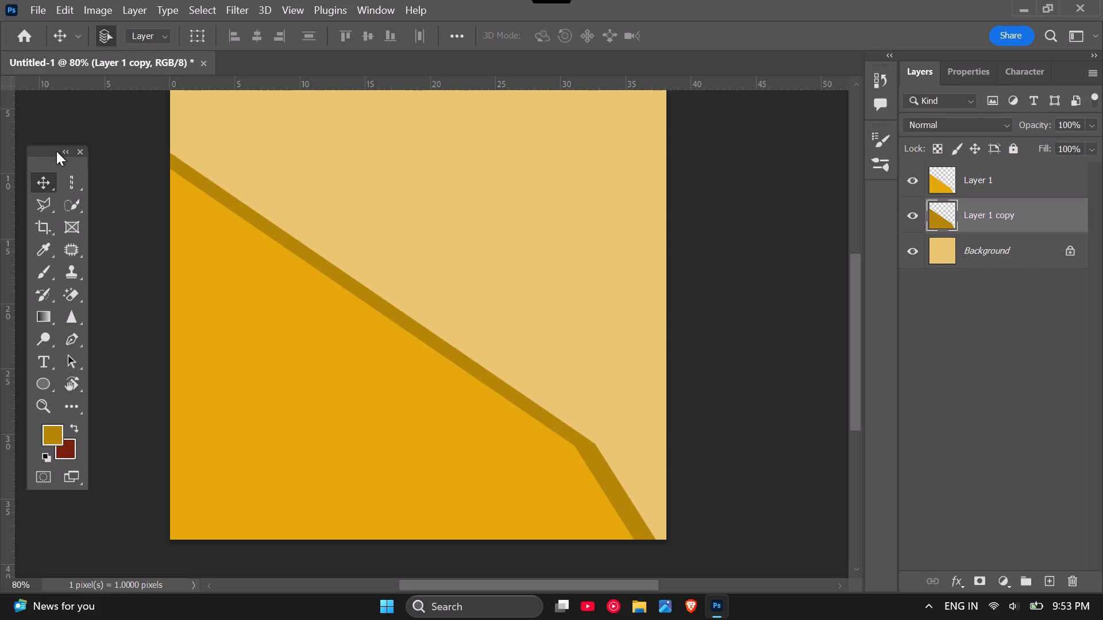
drag(56, 151, 58, 122)
scroll(434, 321, up, 7)
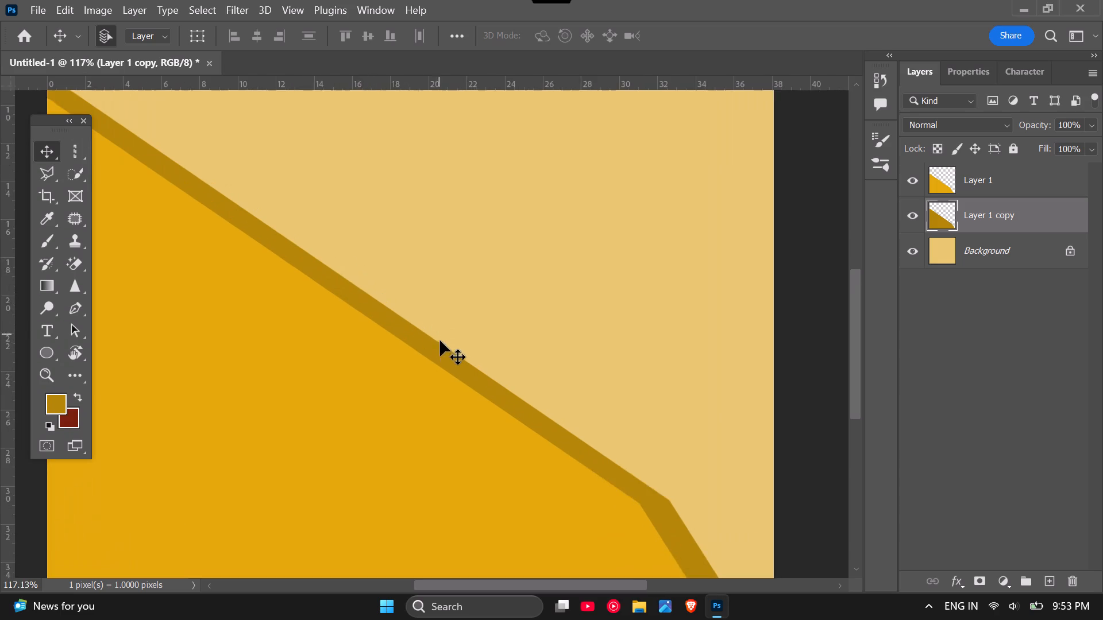
scroll(440, 340, up, 2)
scroll(441, 388, up, 6)
scroll(502, 365, down, 17)
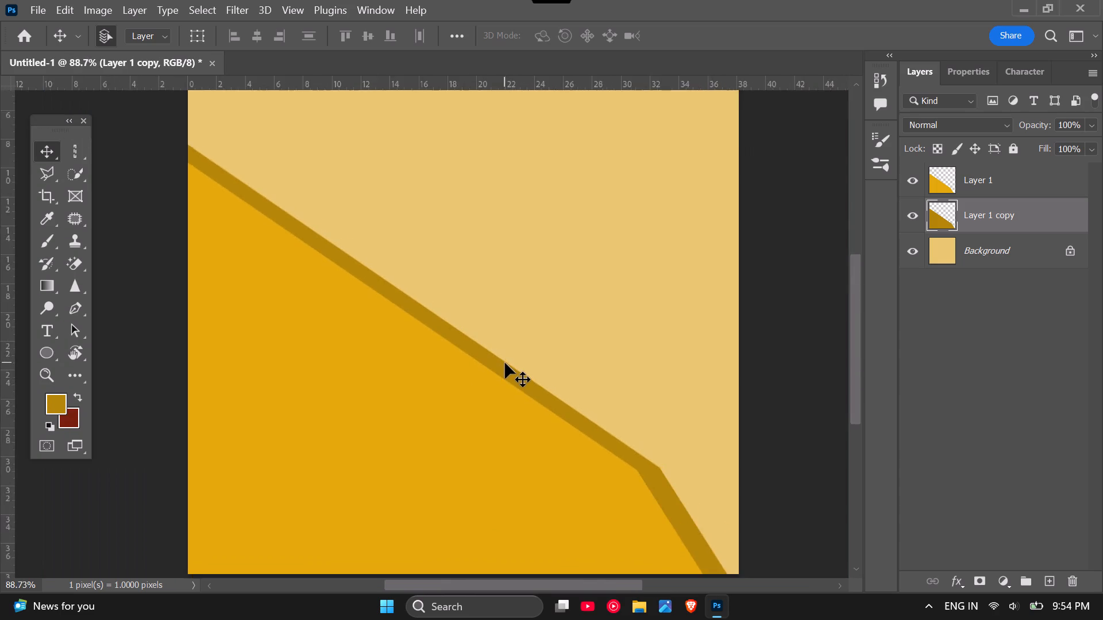
scroll(505, 363, down, 1)
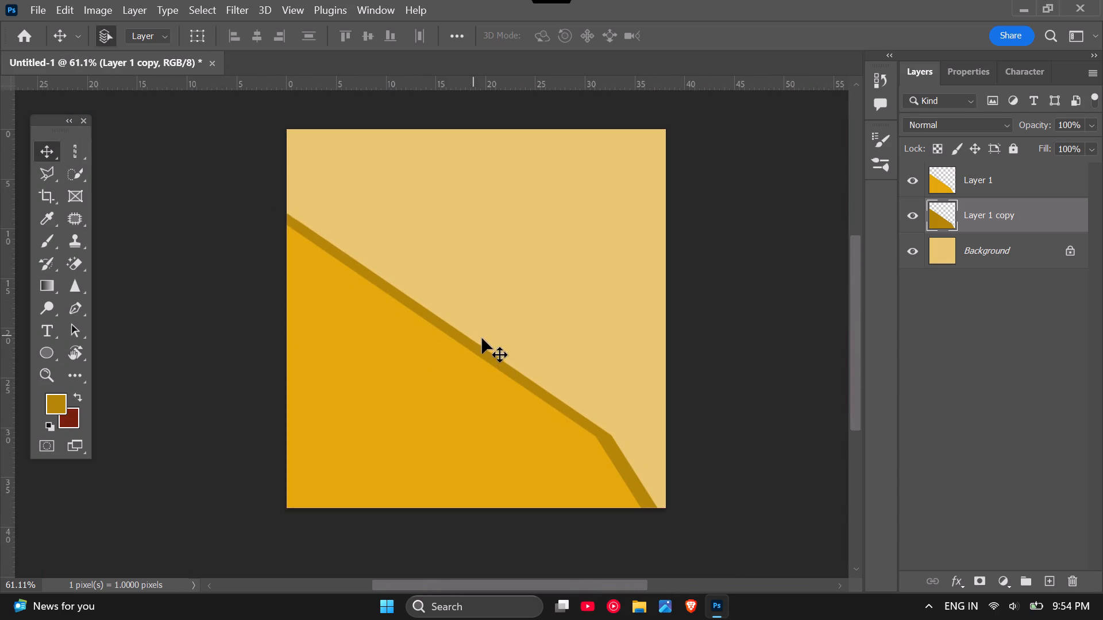
scroll(432, 351, up, 1)
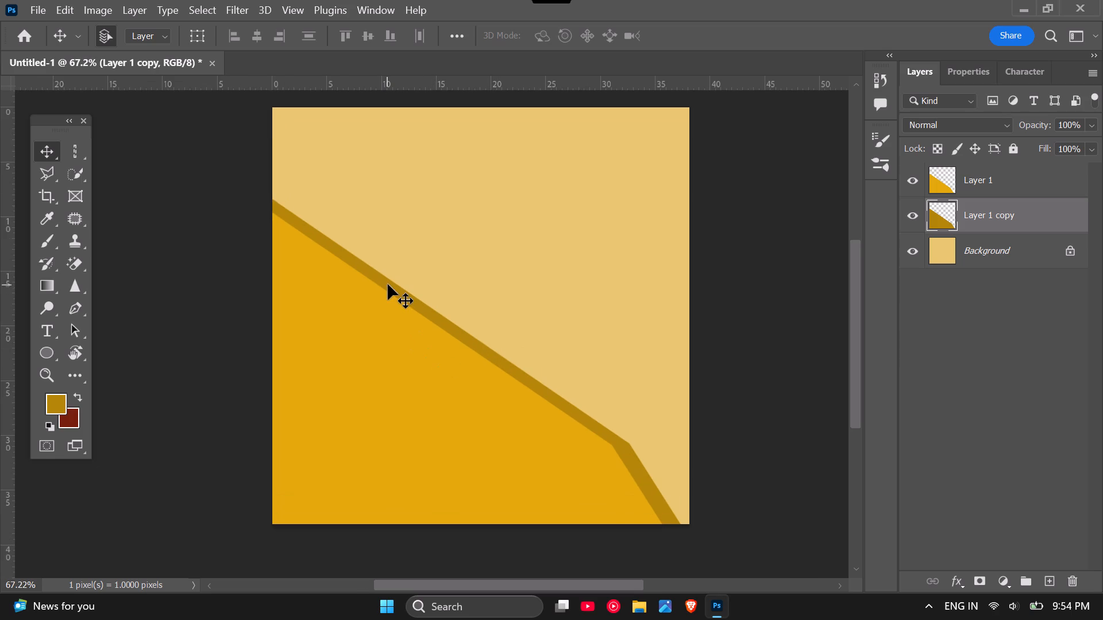
scroll(389, 316, down, 1)
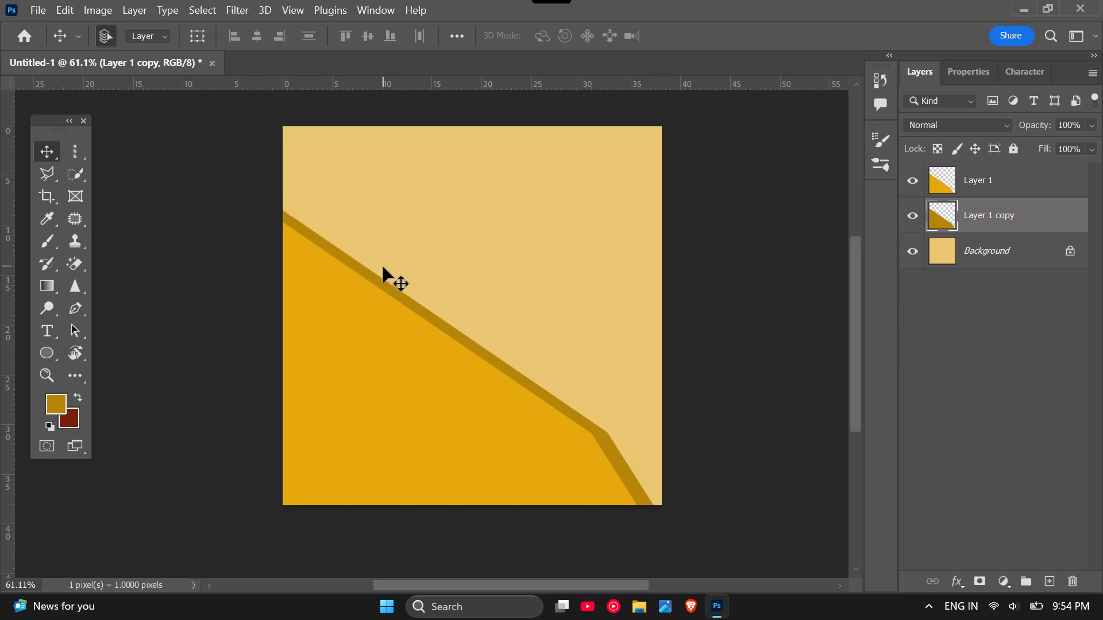
scroll(437, 315, up, 2)
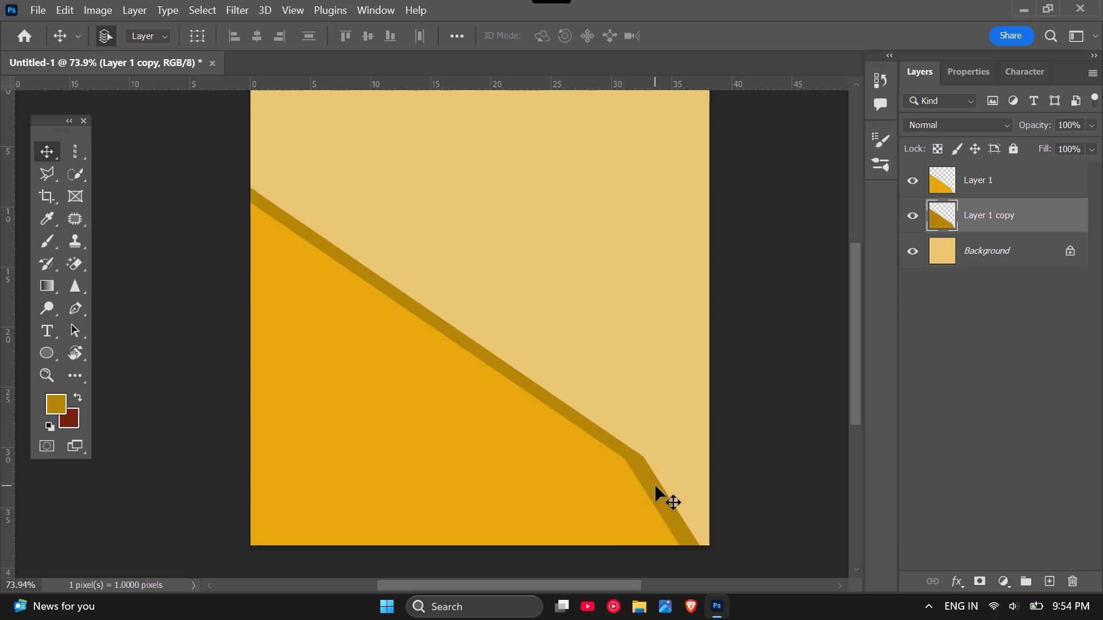
key(Left)
key(Left)
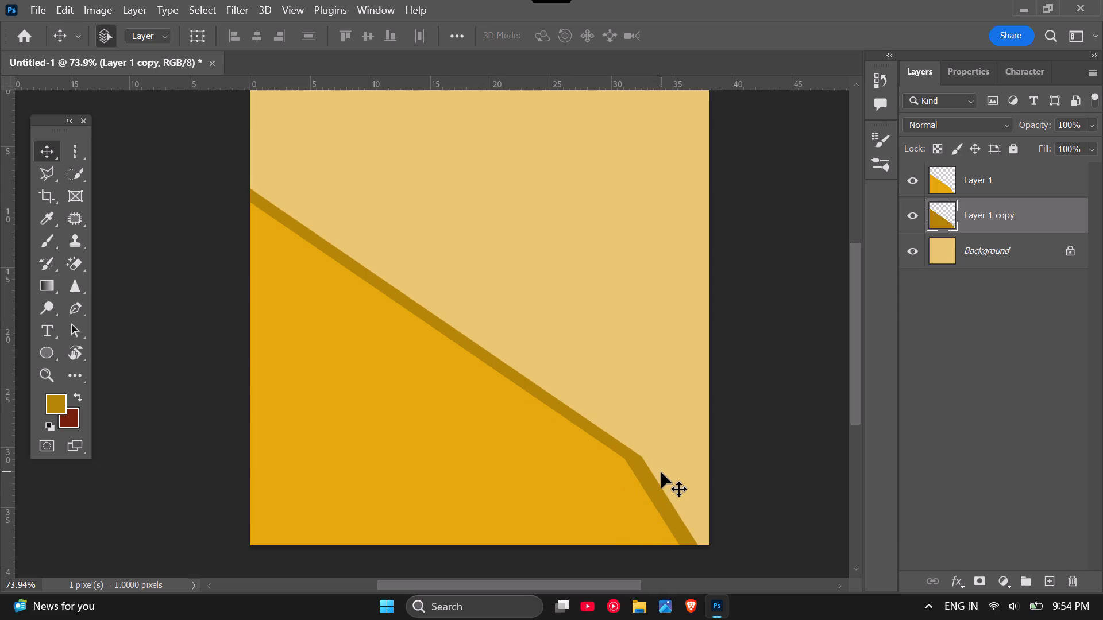
key(Left)
key(Up)
key(Up)
key(Up)
key(Up)
key(Left)
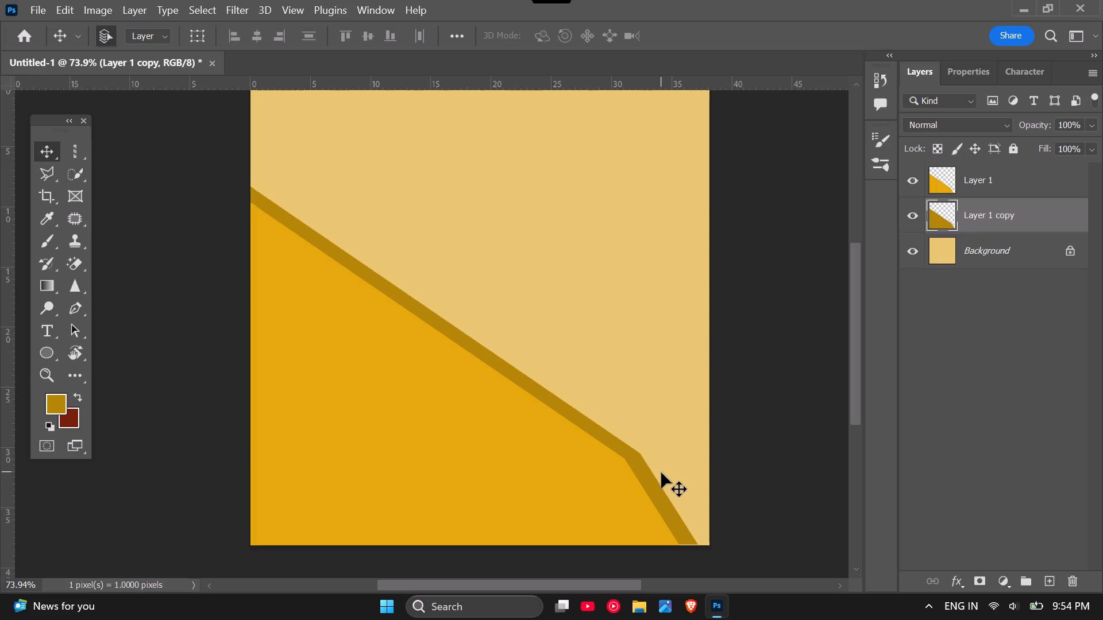
key(Left)
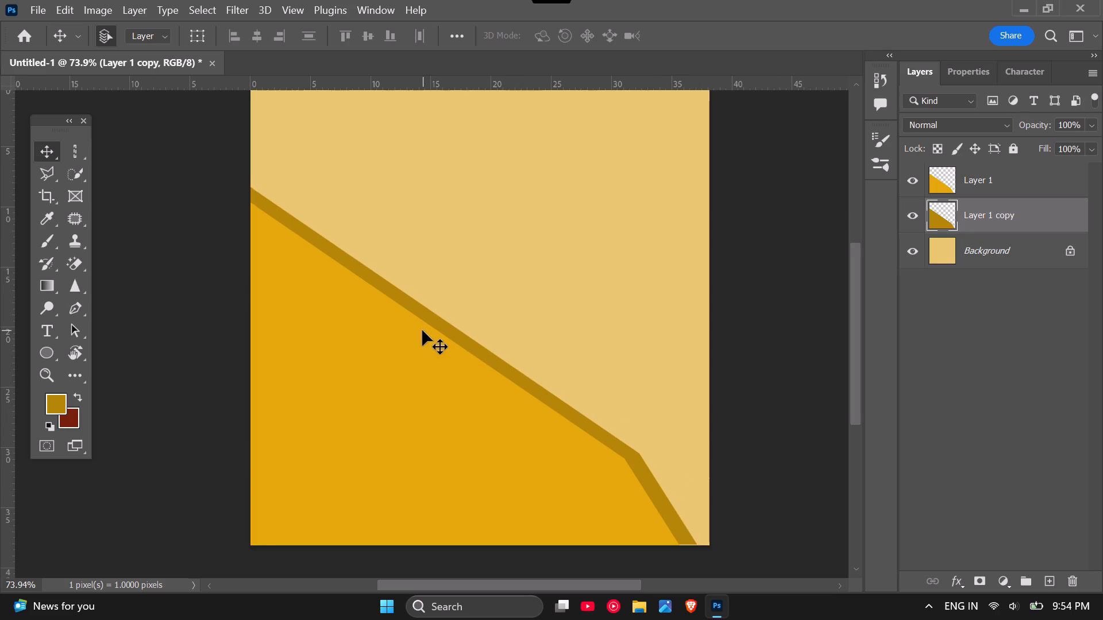
Examine the dark gold strip's evenness along the diagonal and around its lower corner.
scroll(424, 330, down, 1)
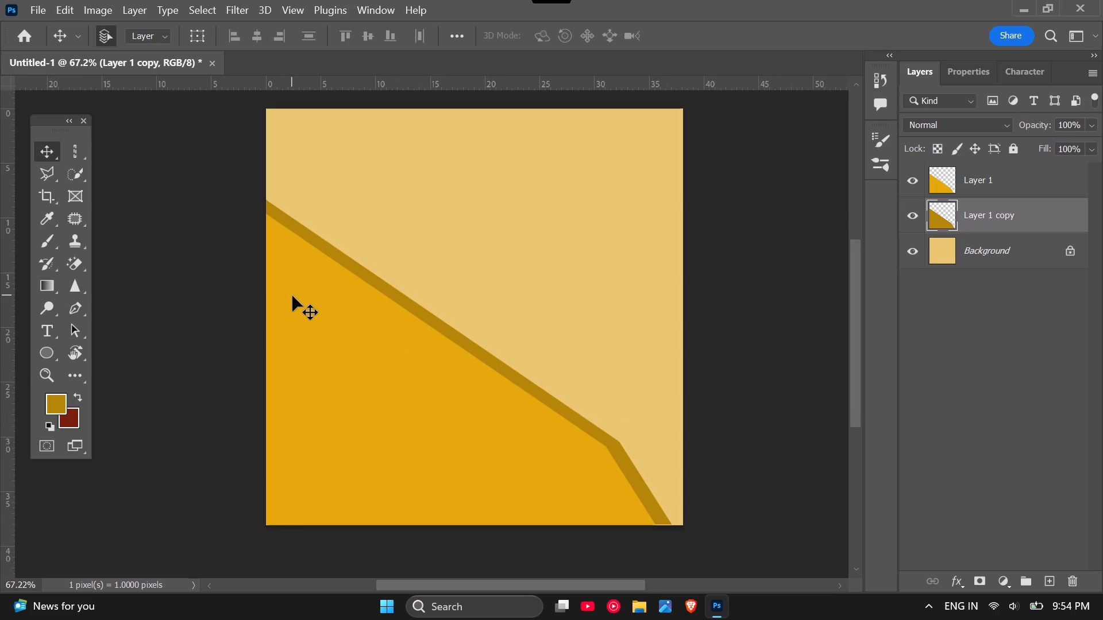
scroll(463, 246, up, 3)
scroll(395, 315, up, 4)
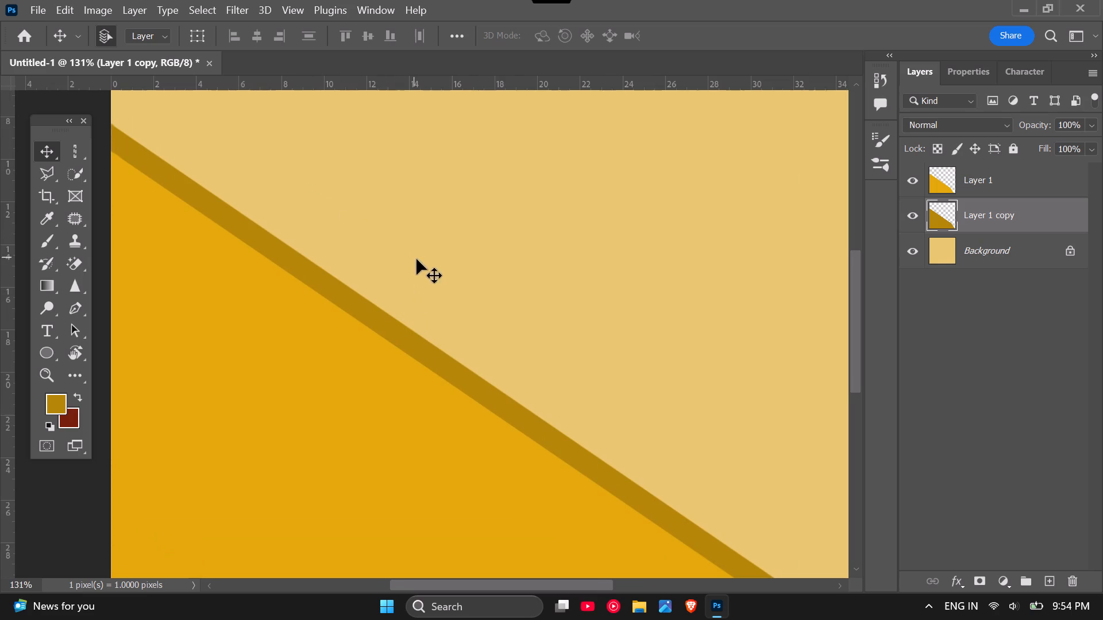
scroll(416, 259, up, 2)
scroll(410, 302, down, 8)
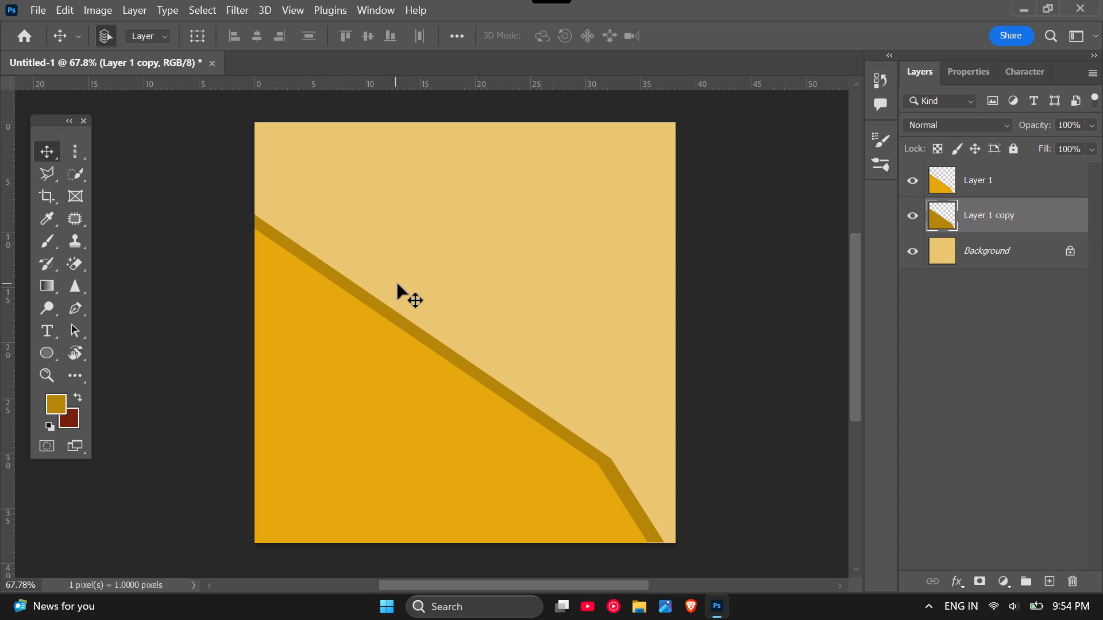
scroll(398, 284, up, 3)
scroll(397, 284, down, 2)
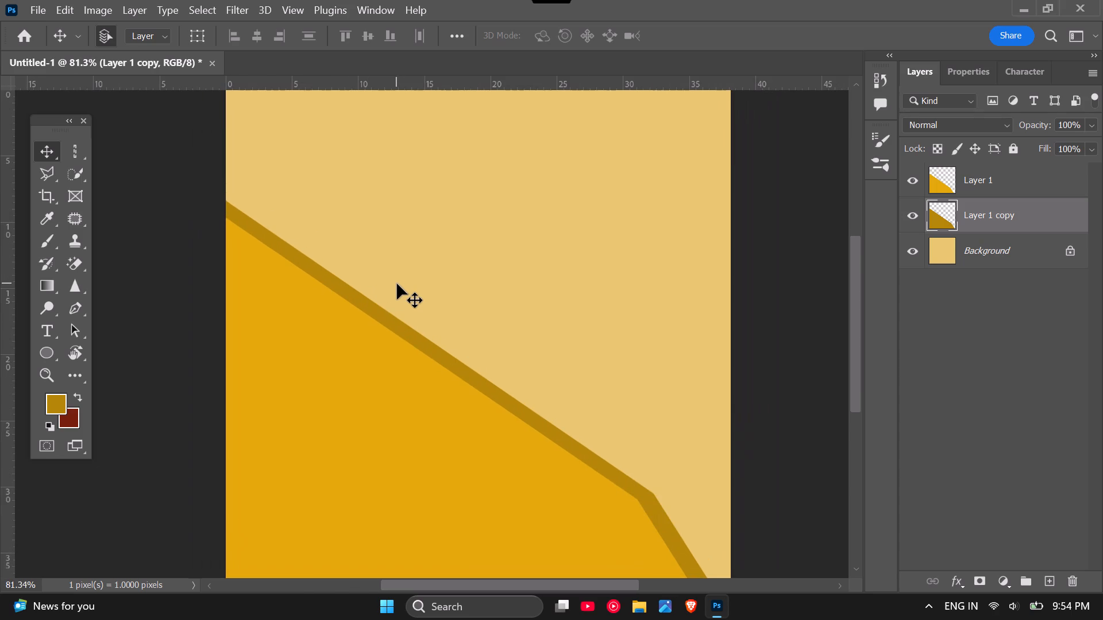
Place the side-view imgbin sitting-man silhouette as an embedded image and move its layer to the top of the stack.
key(ctrl+period)
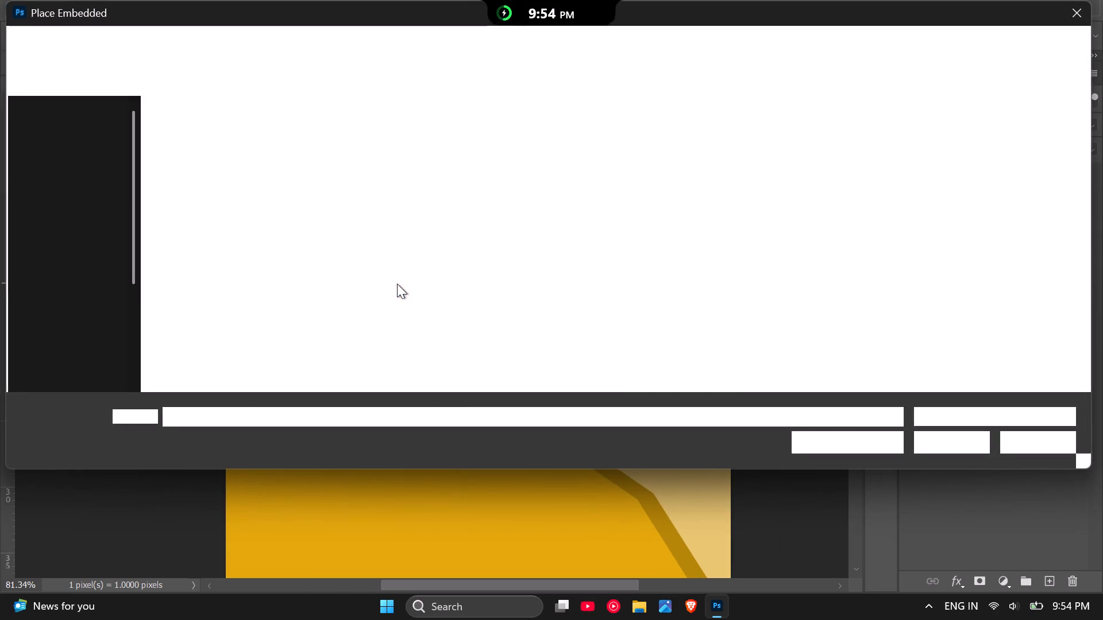
click(547, 188)
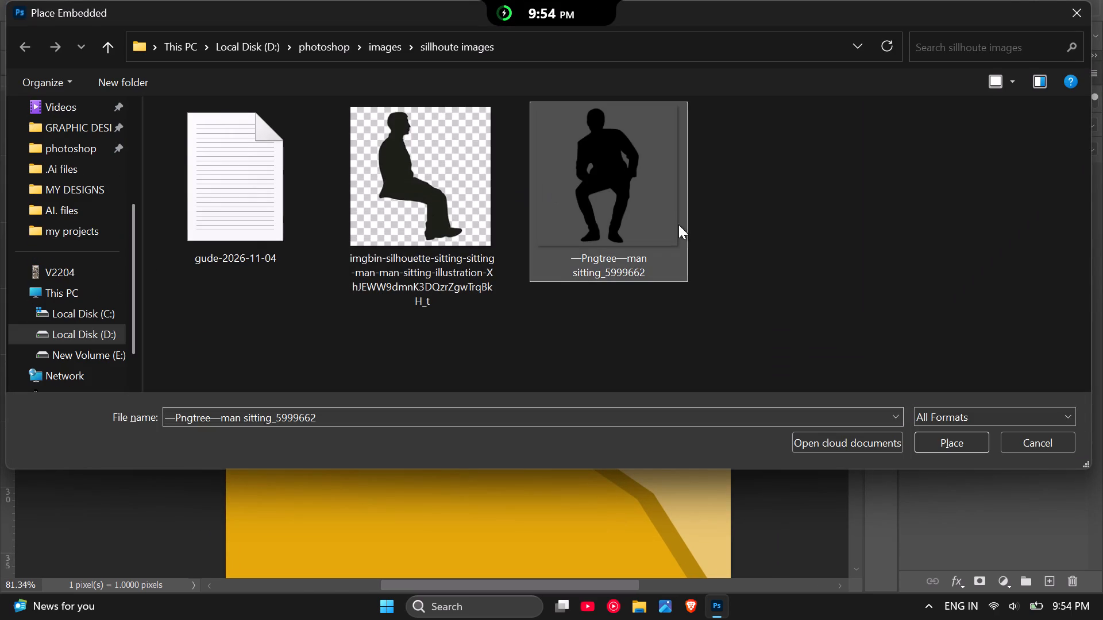
click(445, 191)
click(968, 445)
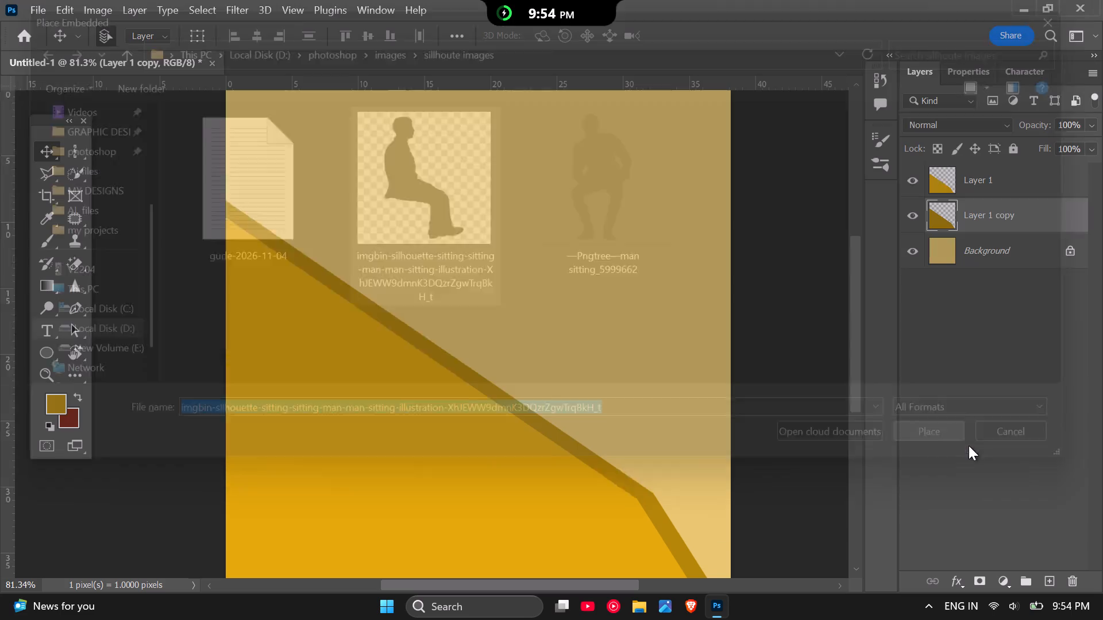
scroll(468, 299, down, 2)
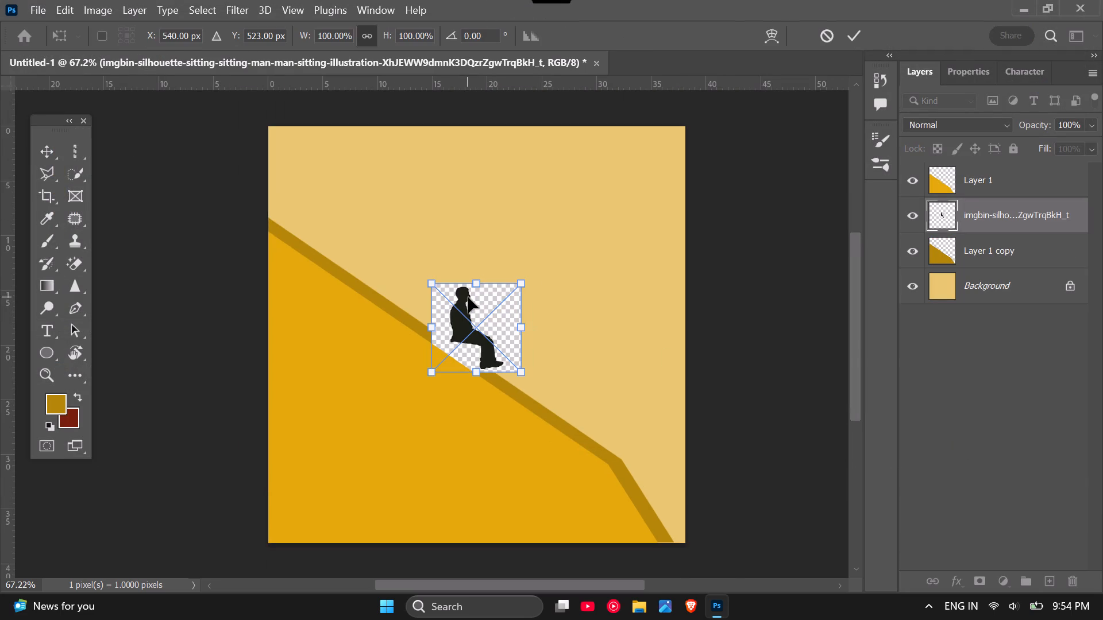
drag(1023, 212, 1024, 169)
Select the sitting man with Select Subject and apply a layer mask that hides the checkered background.
scroll(536, 327, up, 4)
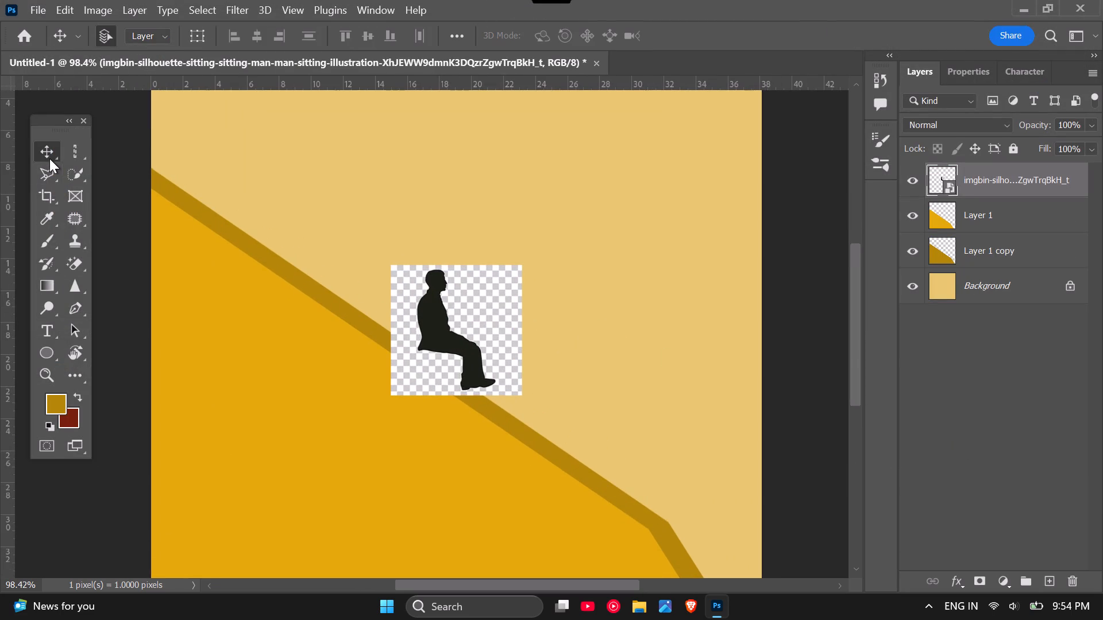
scroll(454, 319, up, 9)
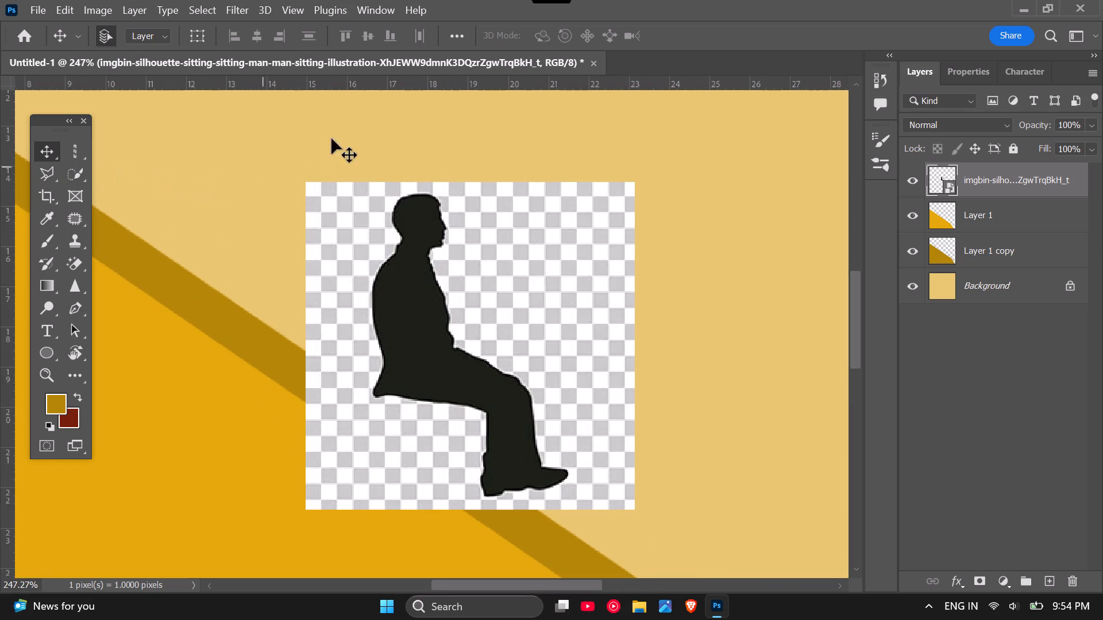
click(64, 170)
click(391, 30)
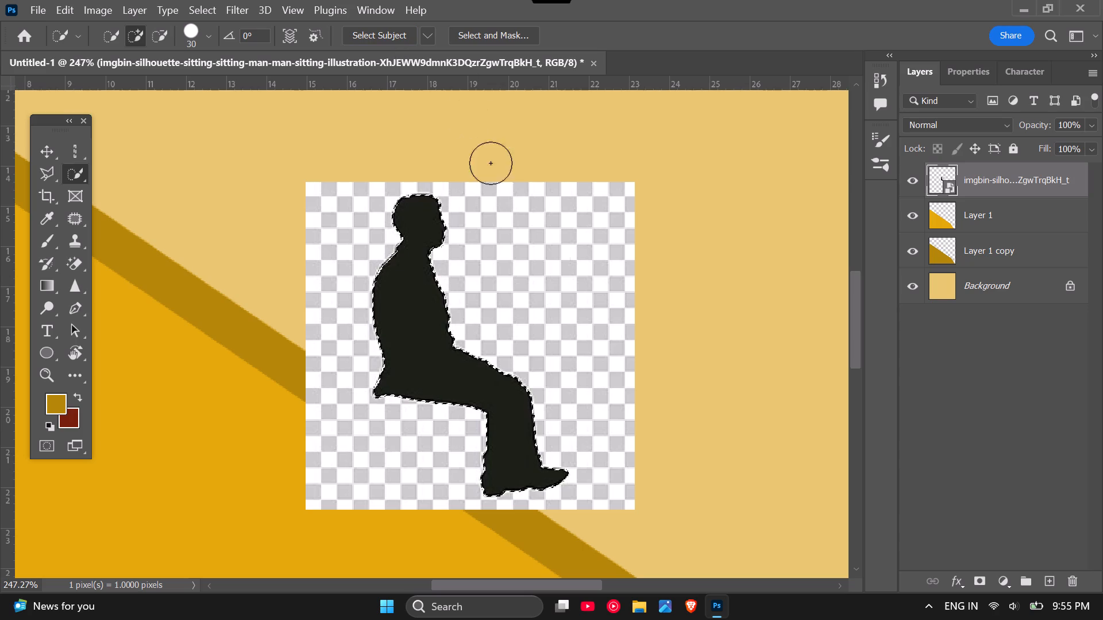
click(981, 572)
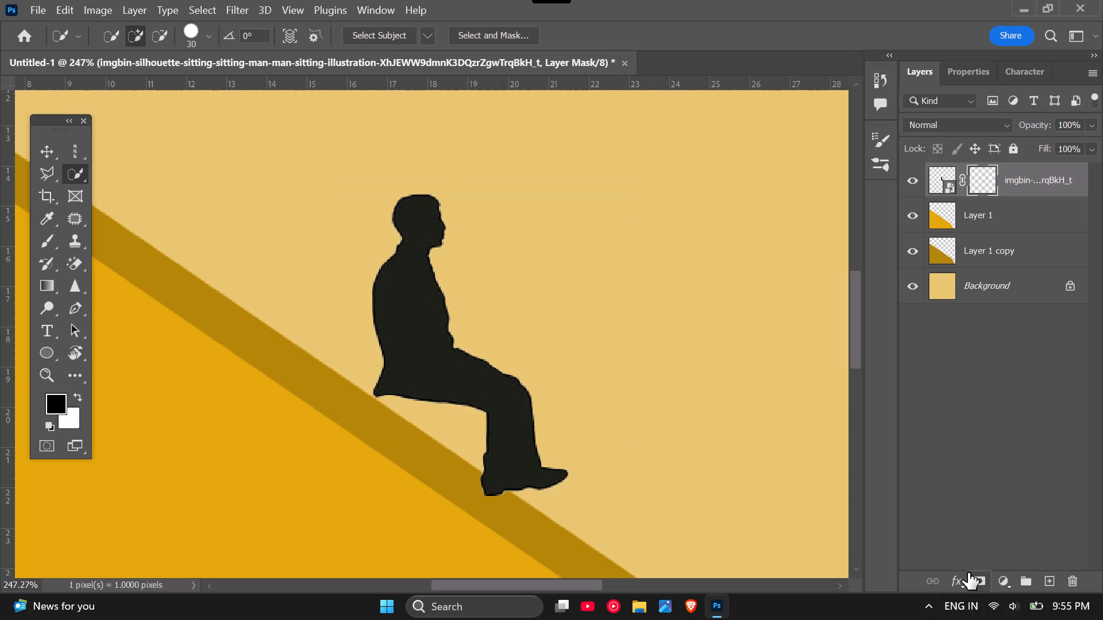
Move the masked silhouette up along the dark gold strip, about 6 cm from the canvas's left edge and 8.8 cm from its top.
scroll(392, 367, down, 2)
click(45, 148)
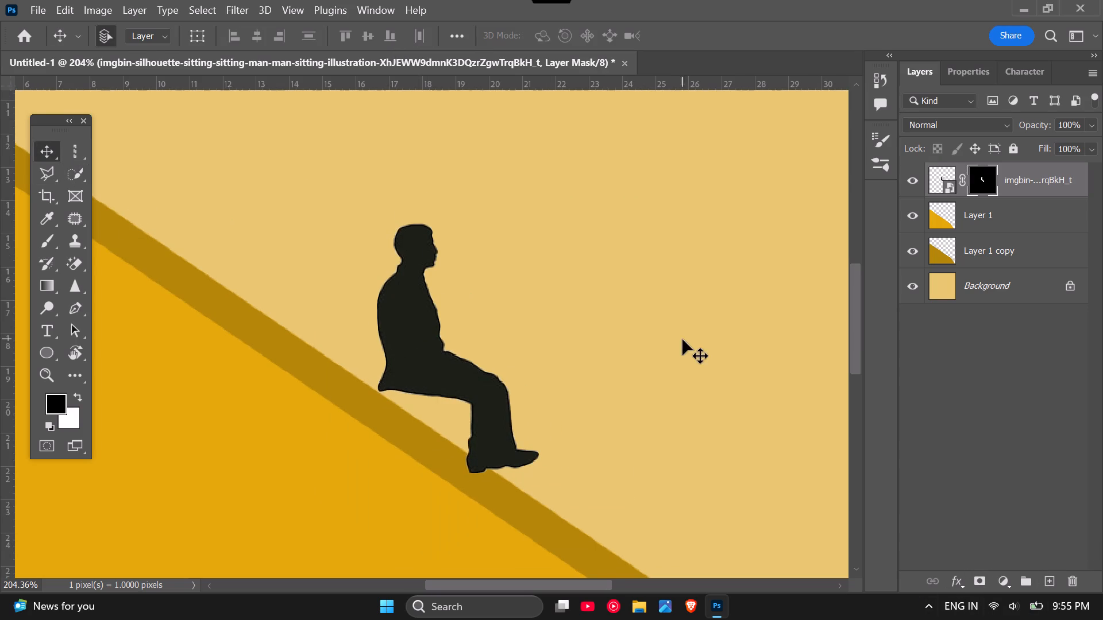
scroll(682, 342, down, 2)
scroll(468, 341, down, 8)
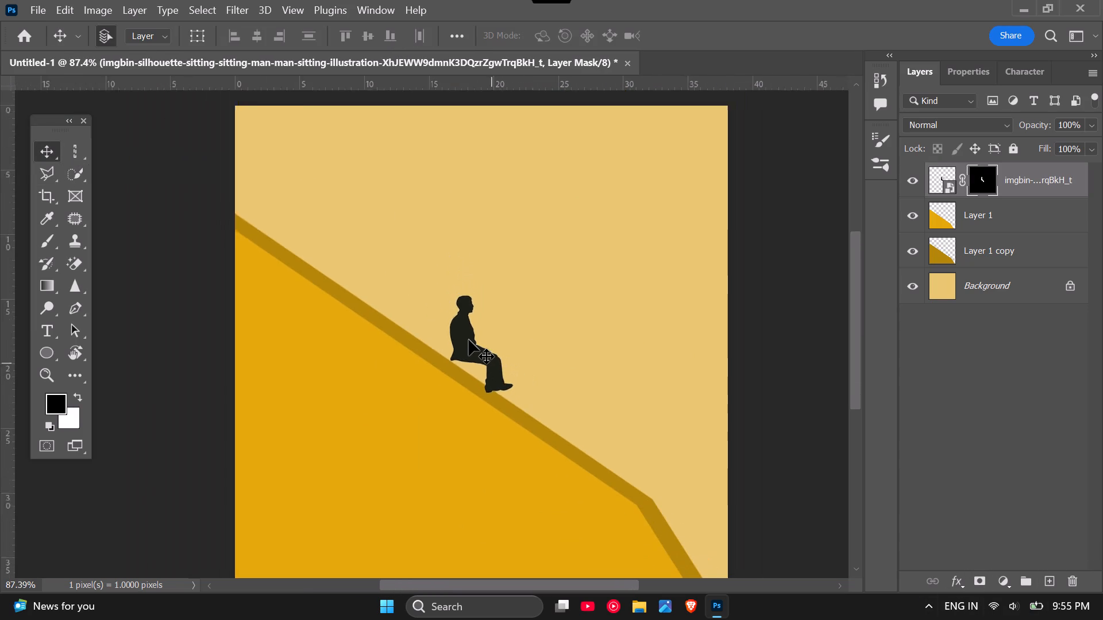
scroll(469, 340, down, 1)
drag(466, 340, 360, 278)
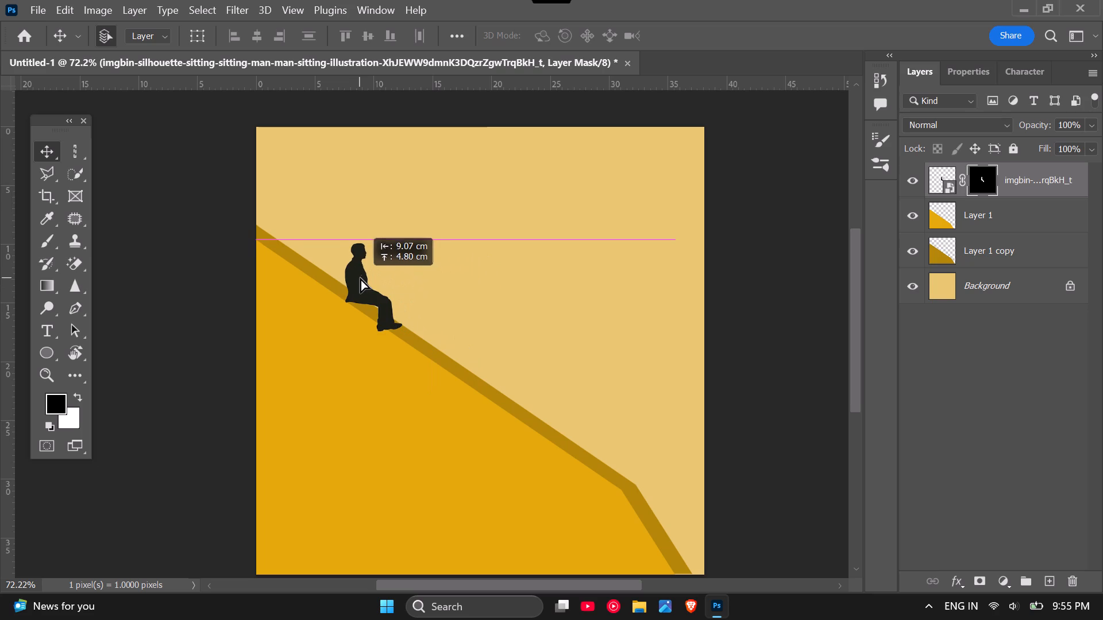
drag(360, 278, 362, 275)
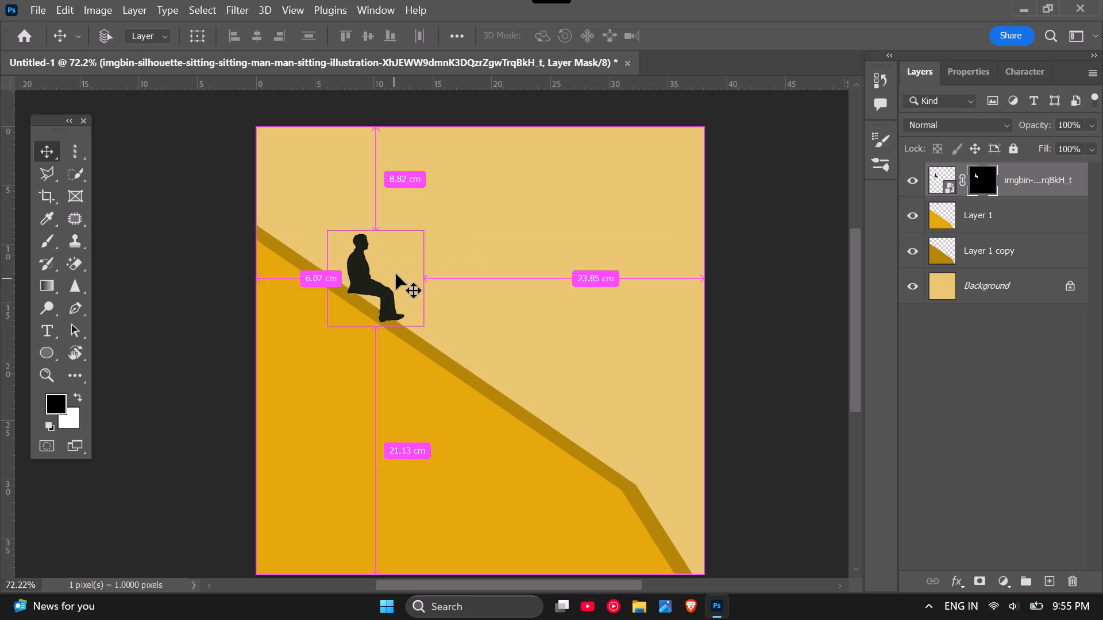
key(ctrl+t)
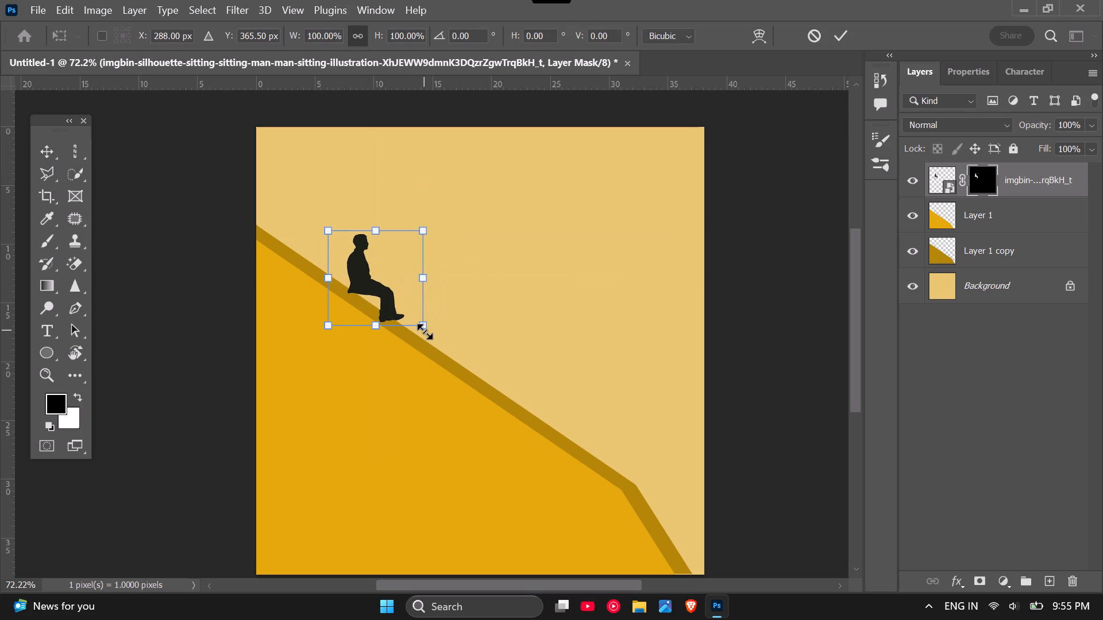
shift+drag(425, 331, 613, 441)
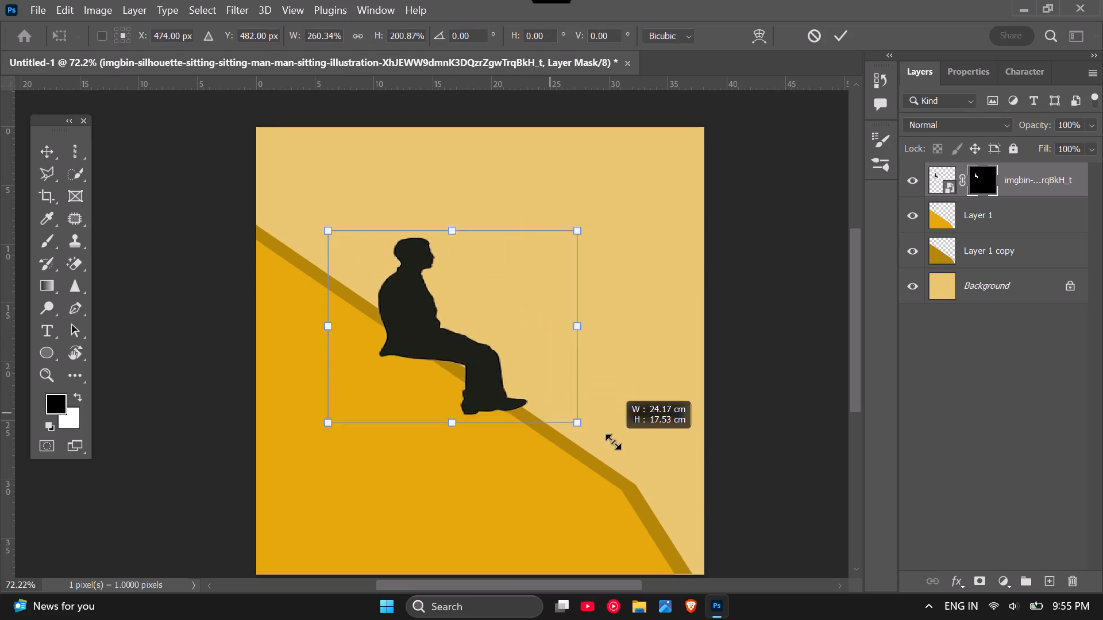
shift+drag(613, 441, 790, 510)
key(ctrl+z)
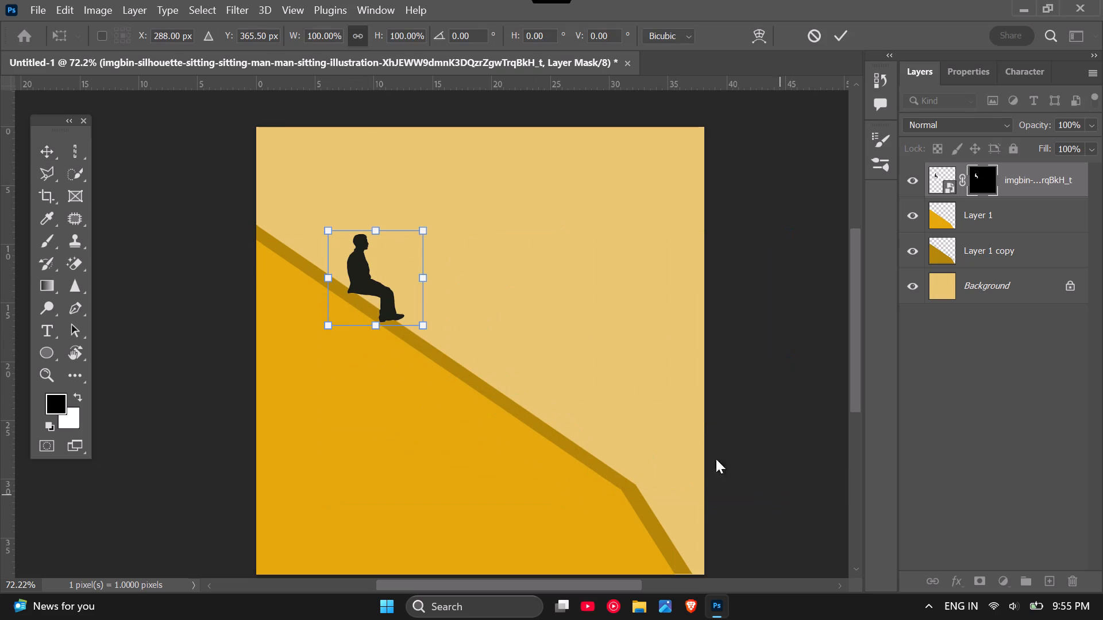
Enlarge the sitting-man silhouette to about 291% and move it up so he sits over the upper part of the dark gold strip.
drag(428, 330, 667, 459)
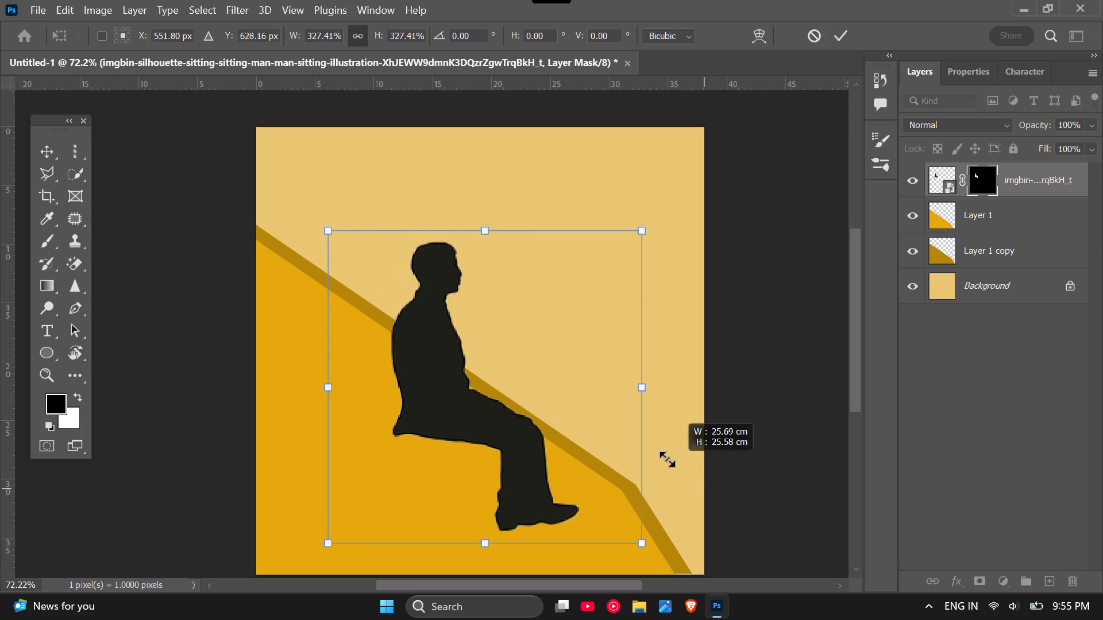
drag(667, 459, 666, 458)
drag(481, 412, 454, 304)
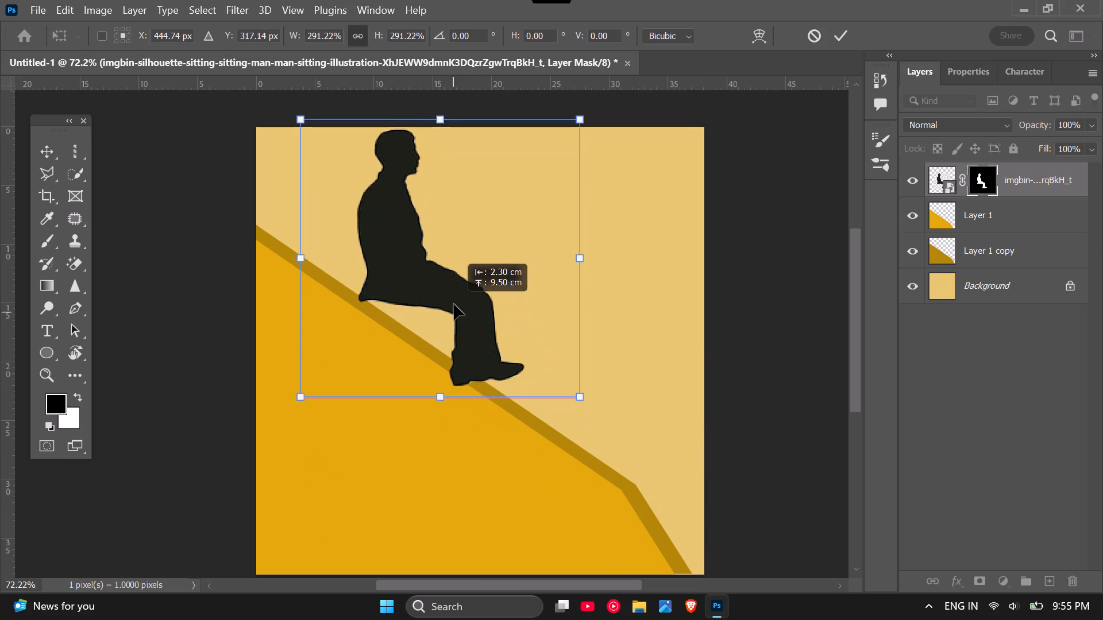
drag(454, 304, 454, 313)
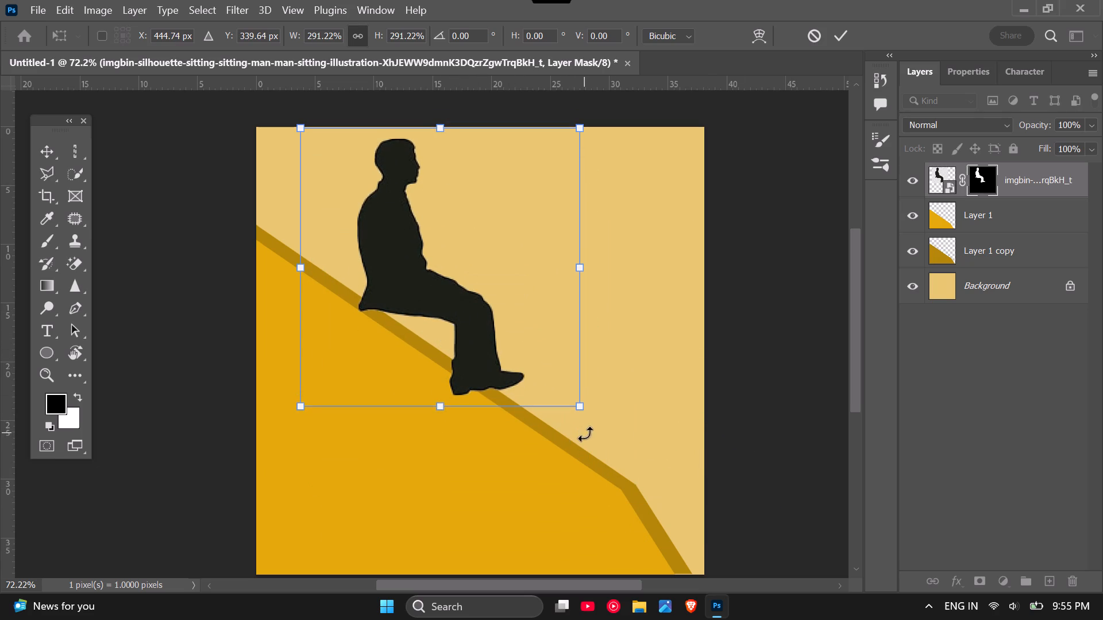
Rotate the silhouette about 28° clockwise, reduce it to about 273%, and seat it against the slope of the dark gold strip.
drag(585, 433, 489, 483)
drag(435, 305, 429, 323)
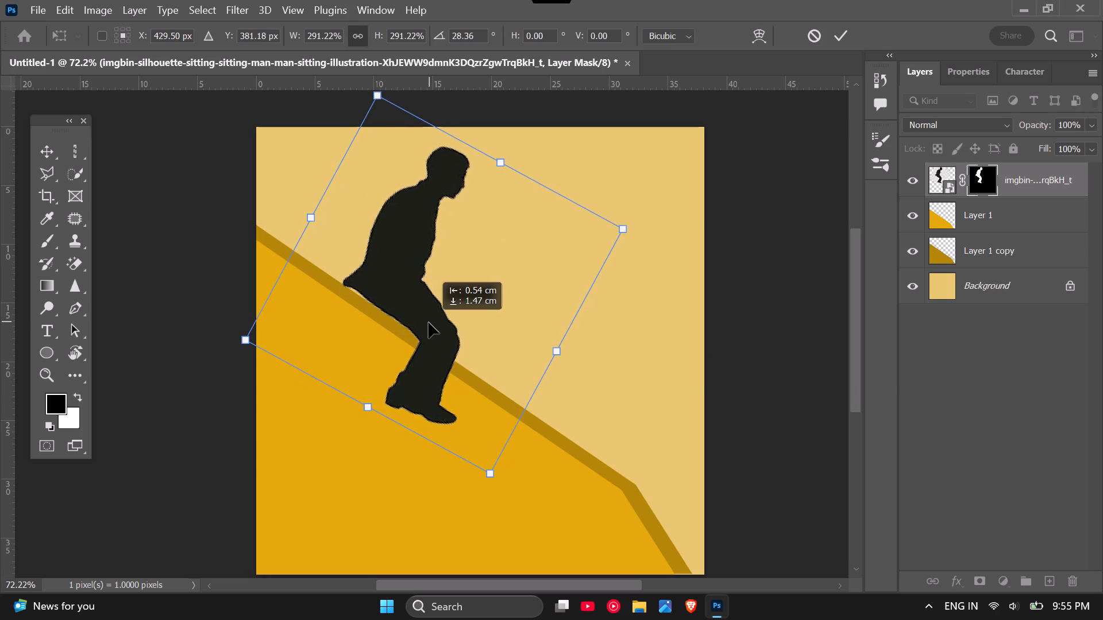
drag(429, 323, 428, 327)
scroll(352, 379, down, 1)
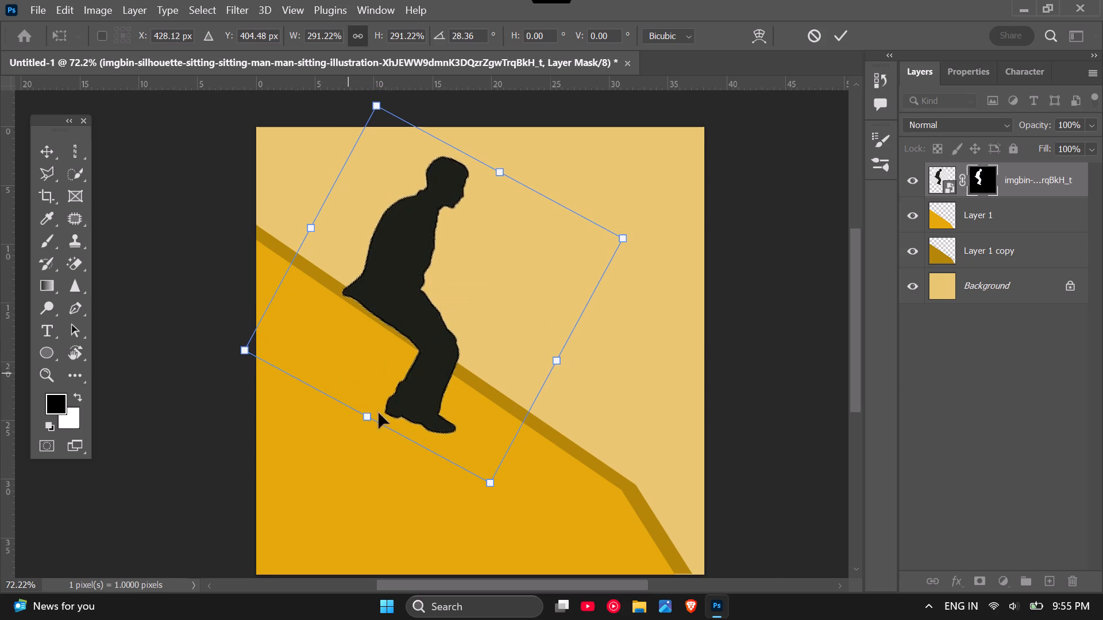
scroll(379, 413, down, 1)
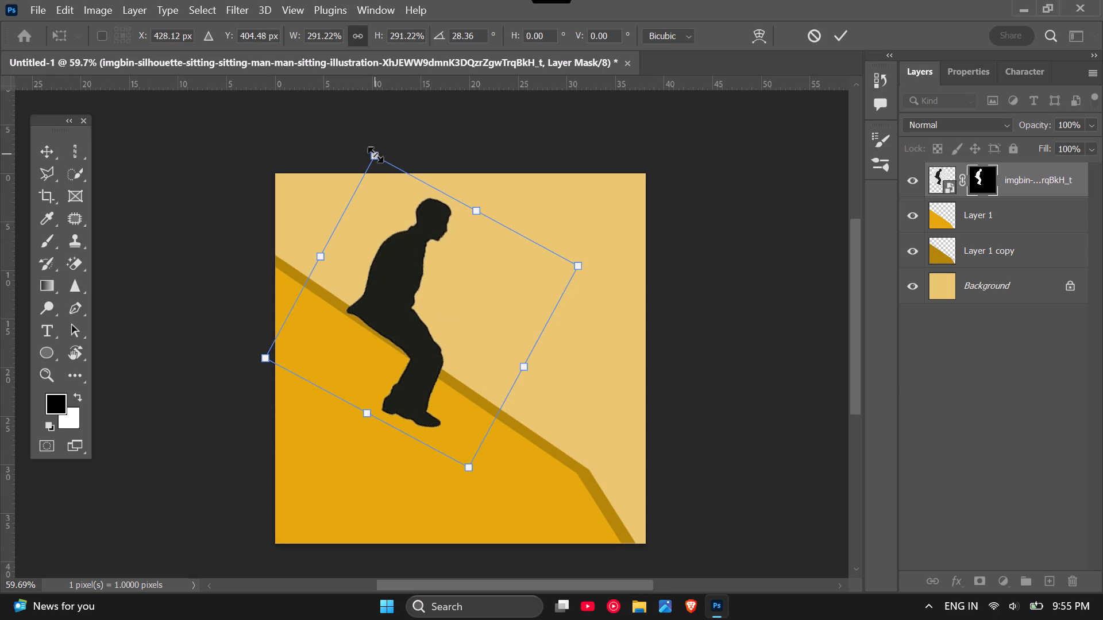
drag(375, 154, 385, 173)
drag(392, 303, 391, 295)
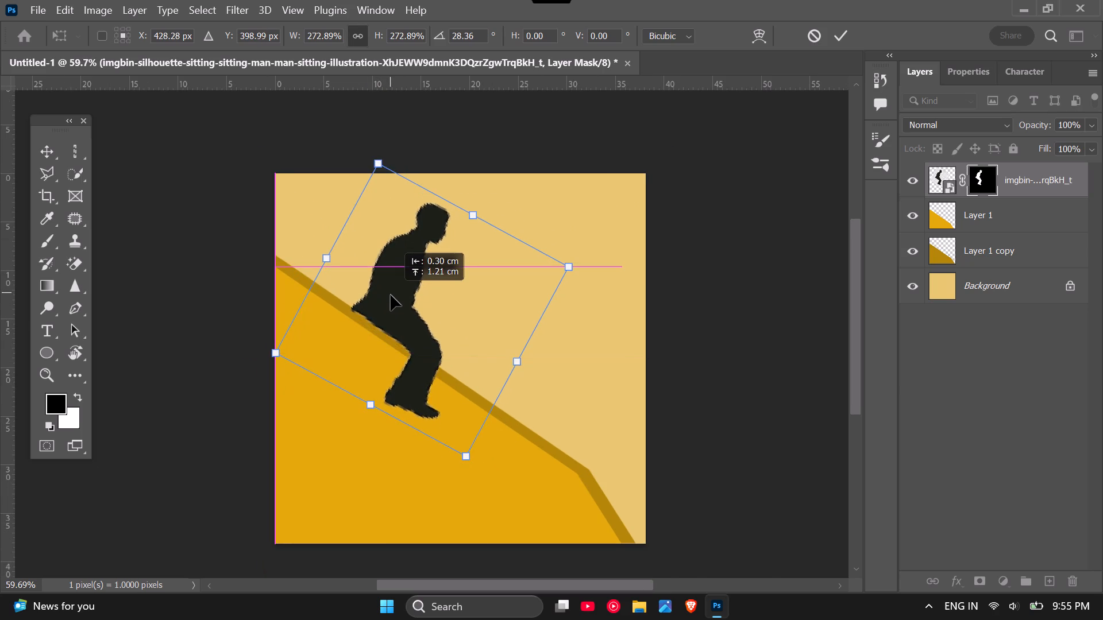
drag(391, 295, 392, 297)
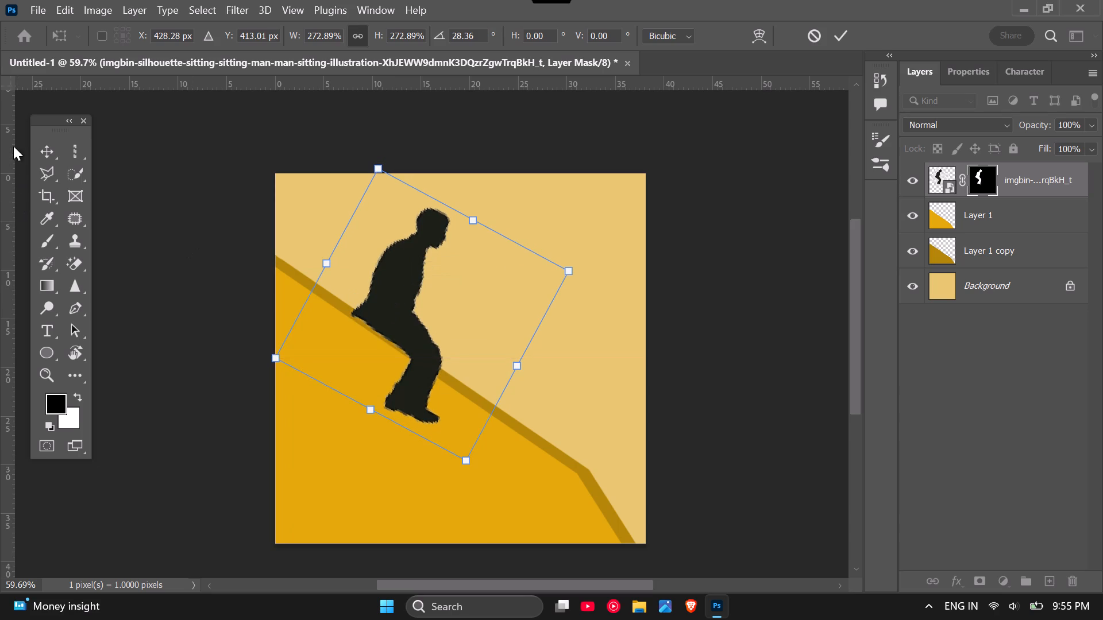
click(43, 147)
Add a new empty layer and place it directly below the silhouette layer.
scroll(417, 323, up, 3)
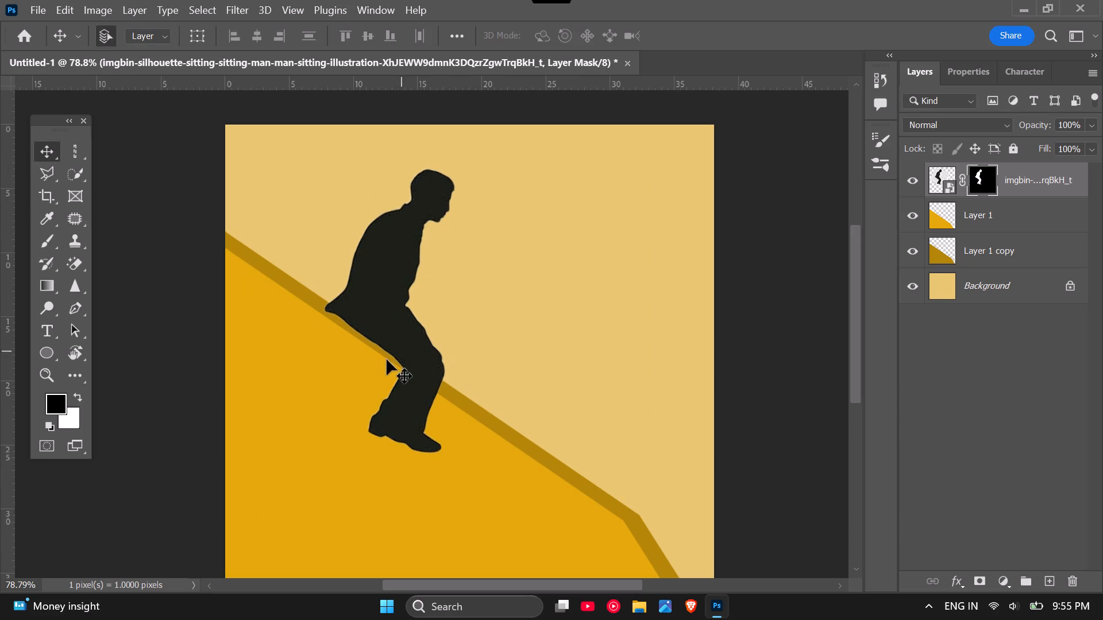
scroll(428, 483, up, 2)
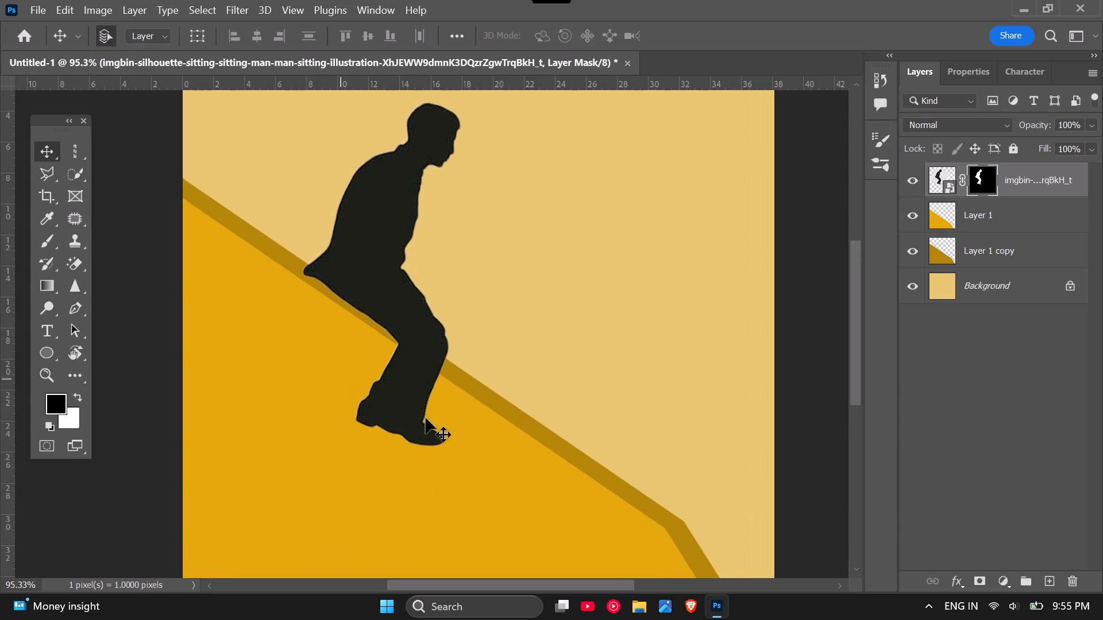
scroll(464, 436, up, 3)
scroll(406, 452, down, 4)
scroll(327, 311, up, 3)
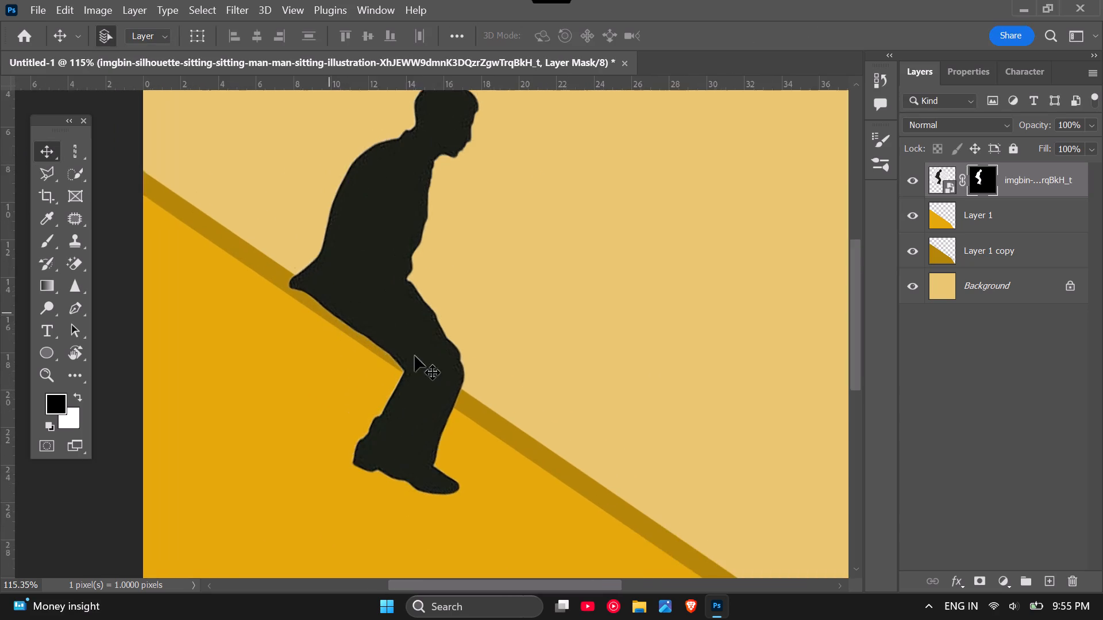
scroll(601, 412, down, 2)
click(1052, 578)
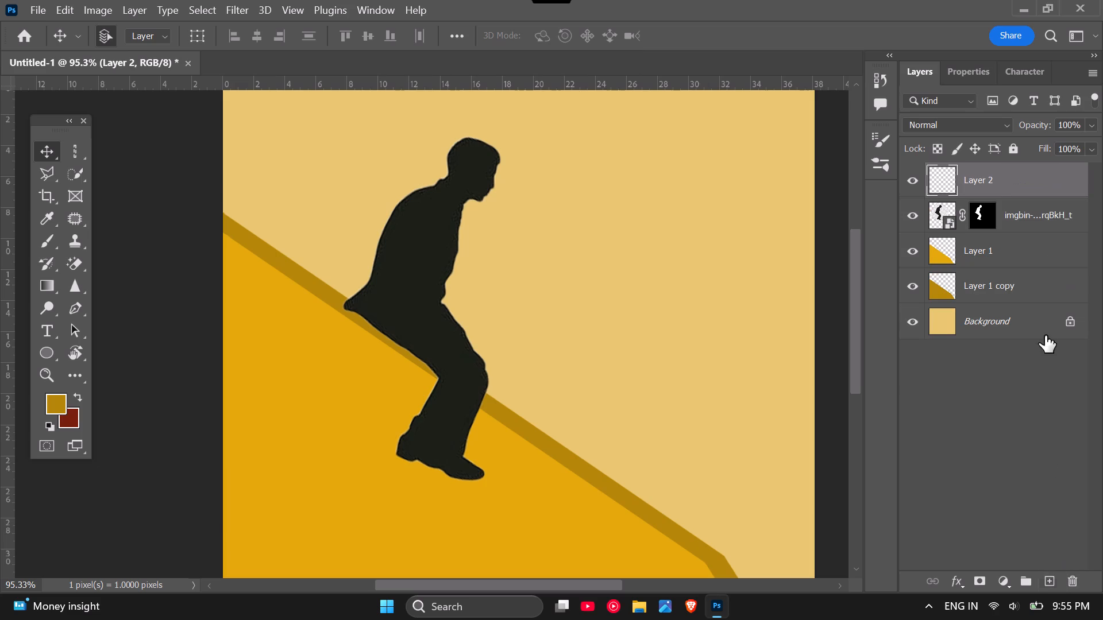
drag(1036, 179, 1044, 231)
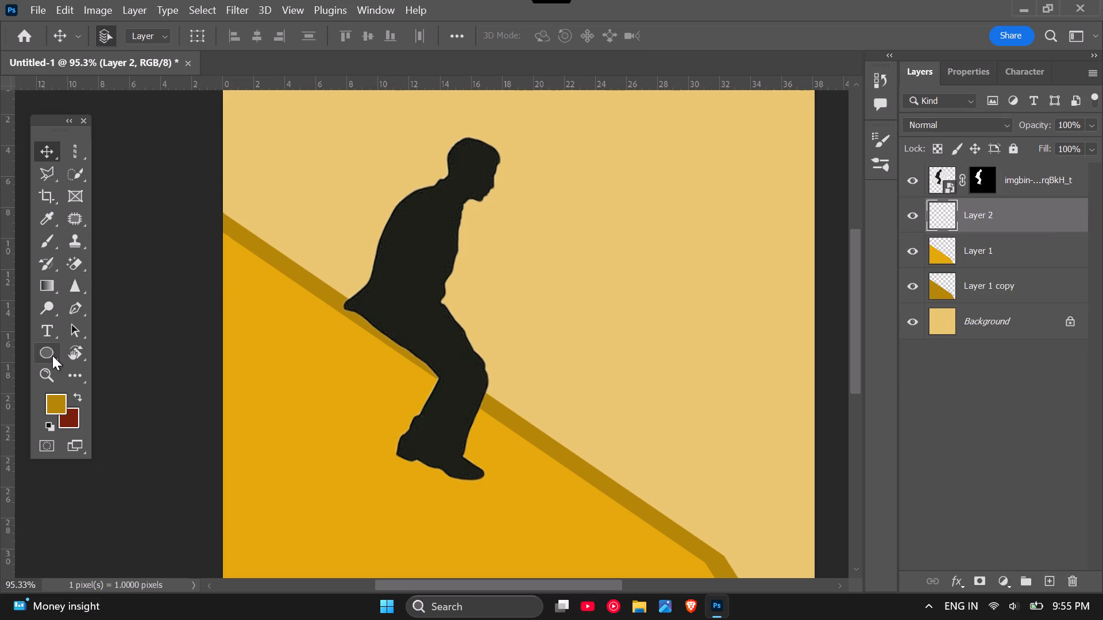
Draw an ellipse about 238 × 97 px under the man's seat and thigh, and rotate it about 26° to follow the slope.
drag(52, 355, 125, 369)
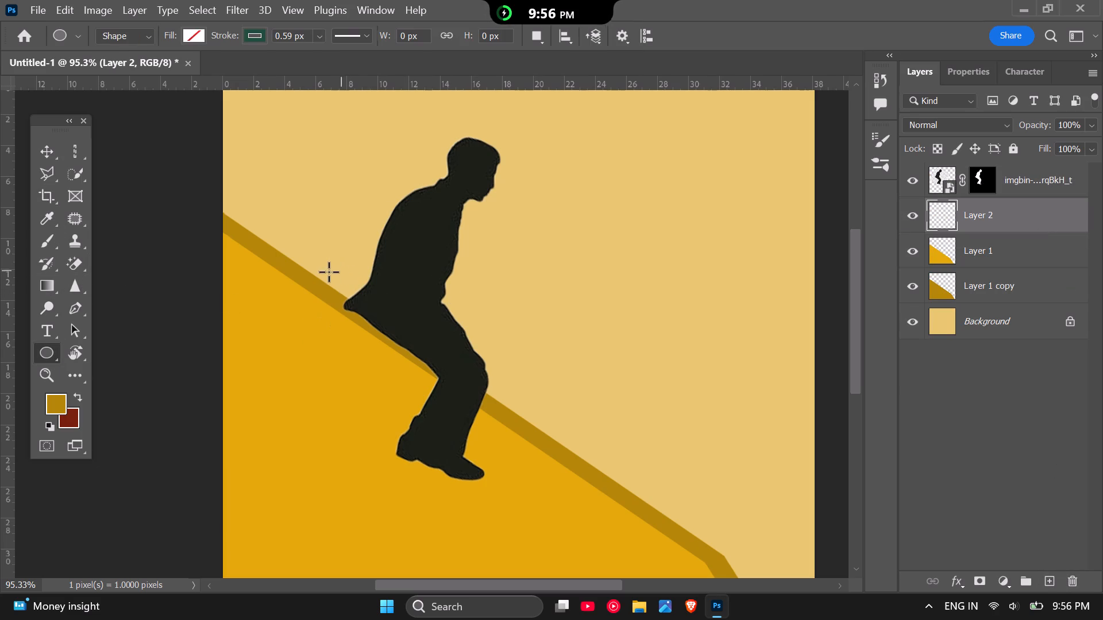
drag(326, 278, 456, 361)
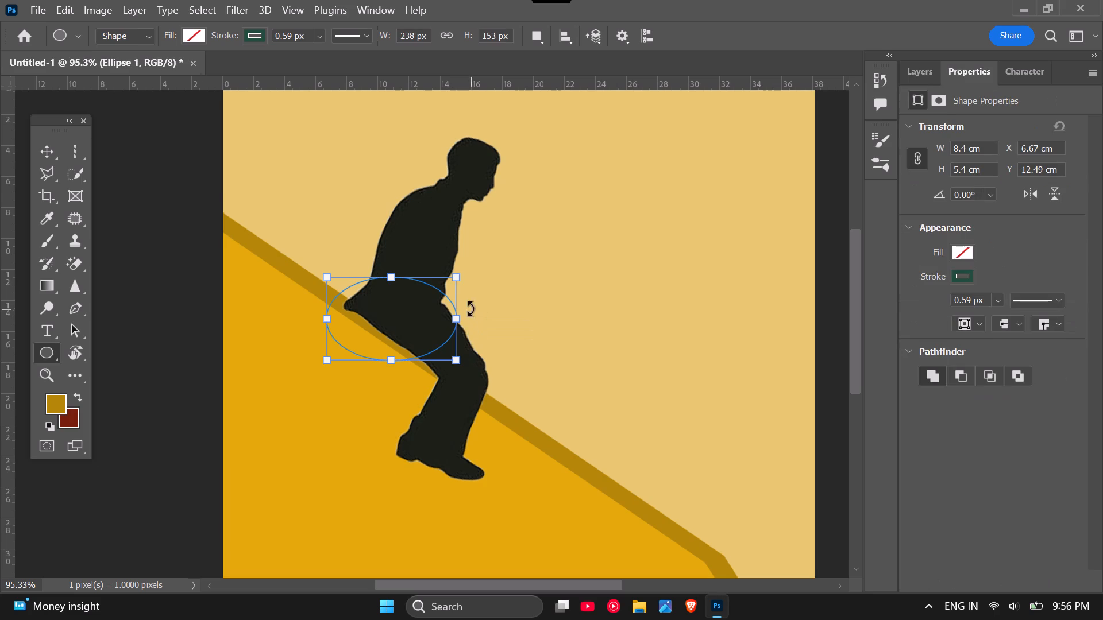
drag(392, 278, 393, 304)
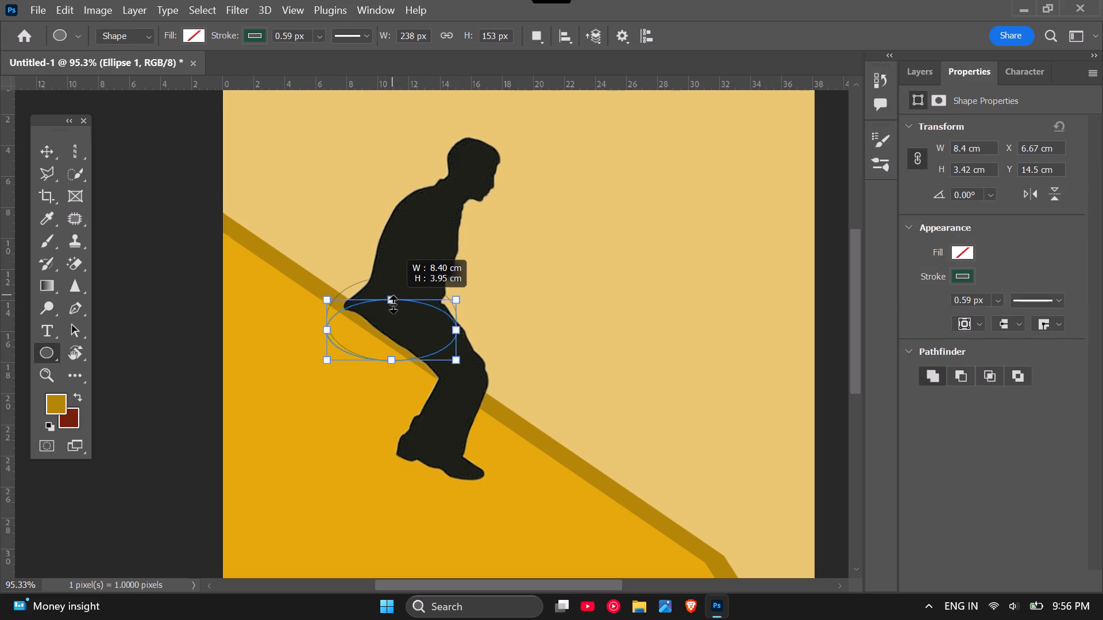
drag(393, 304, 394, 309)
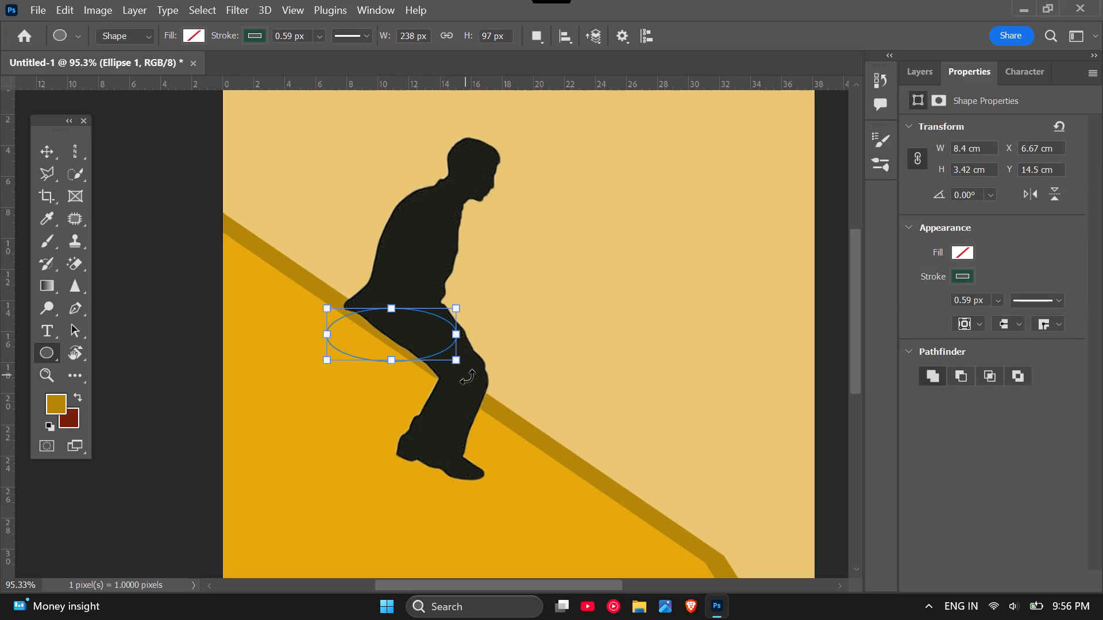
drag(467, 377, 443, 410)
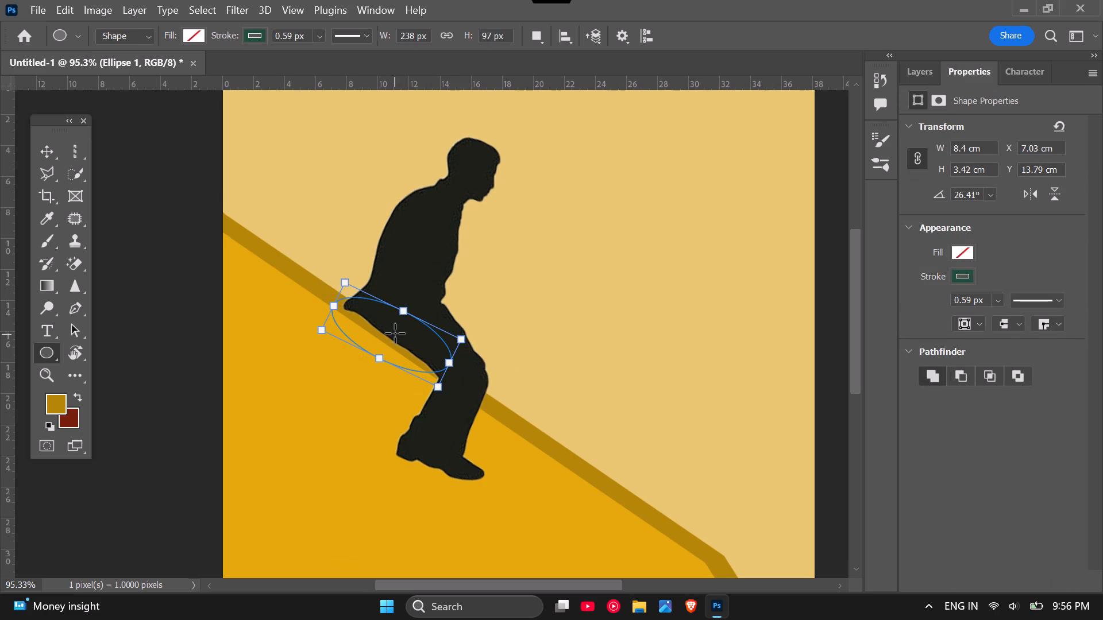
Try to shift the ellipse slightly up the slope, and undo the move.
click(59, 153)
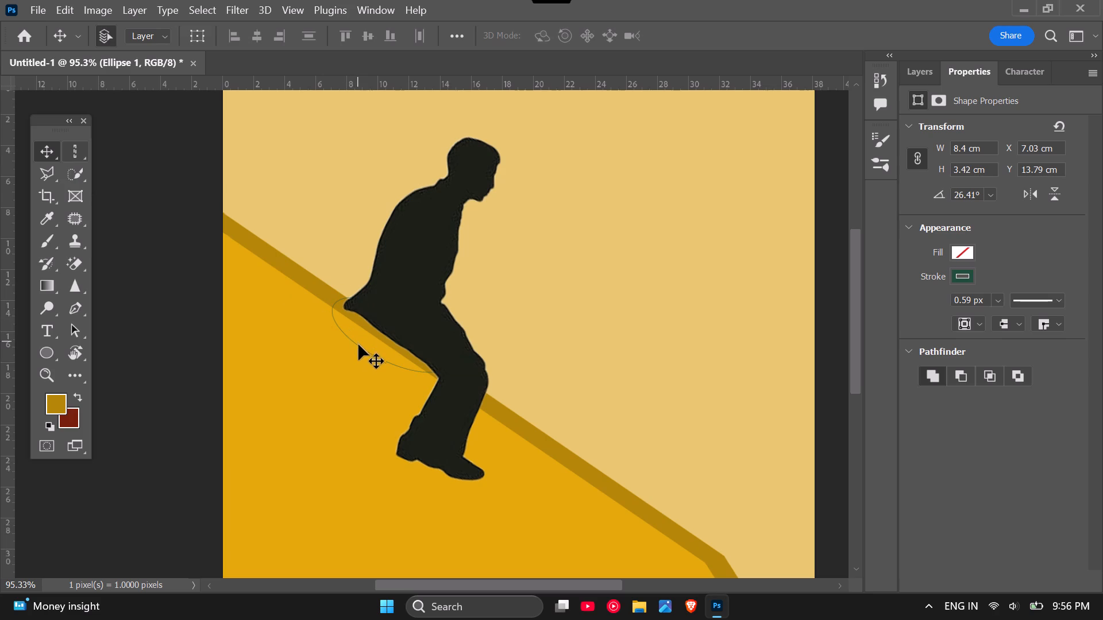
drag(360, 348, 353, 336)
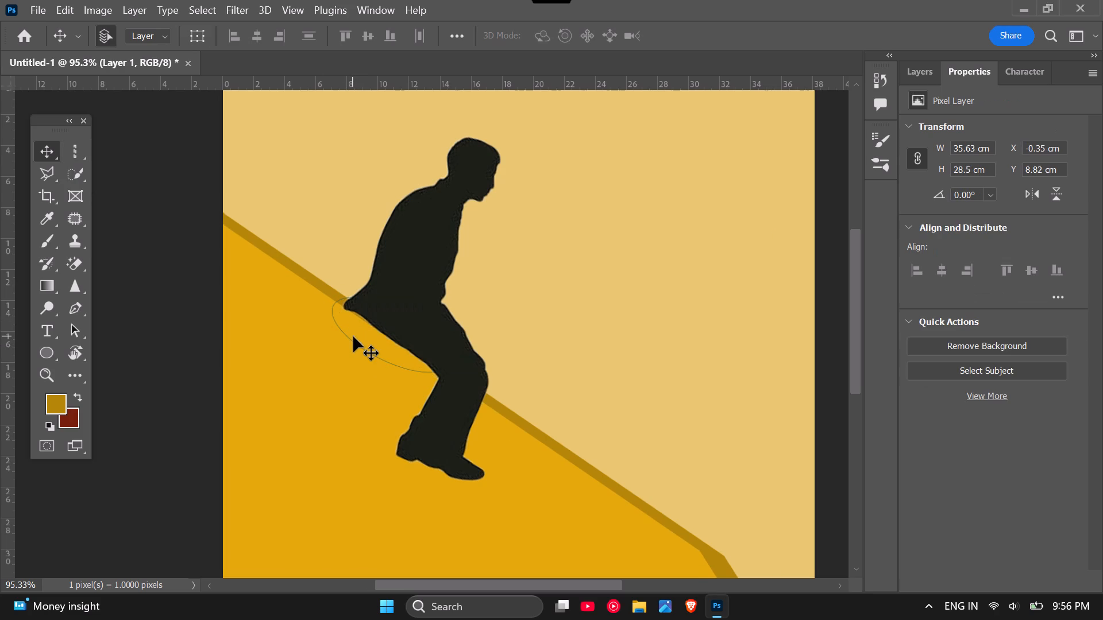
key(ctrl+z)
Select the Ellipse 1 layer and set the foreground color to a very dark grey.
click(928, 66)
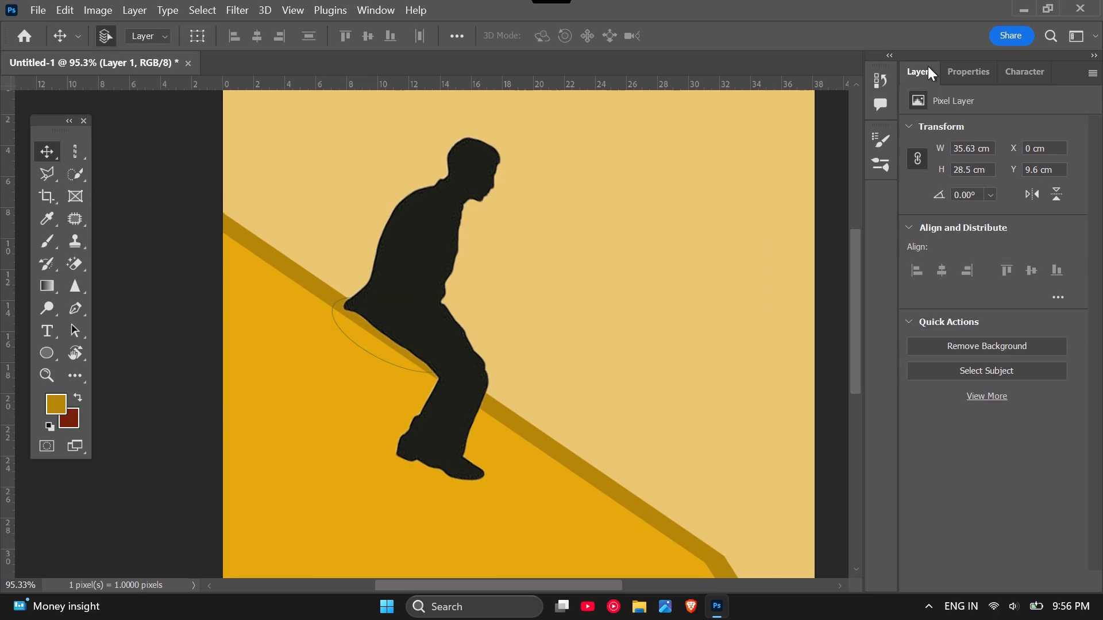
click(1006, 211)
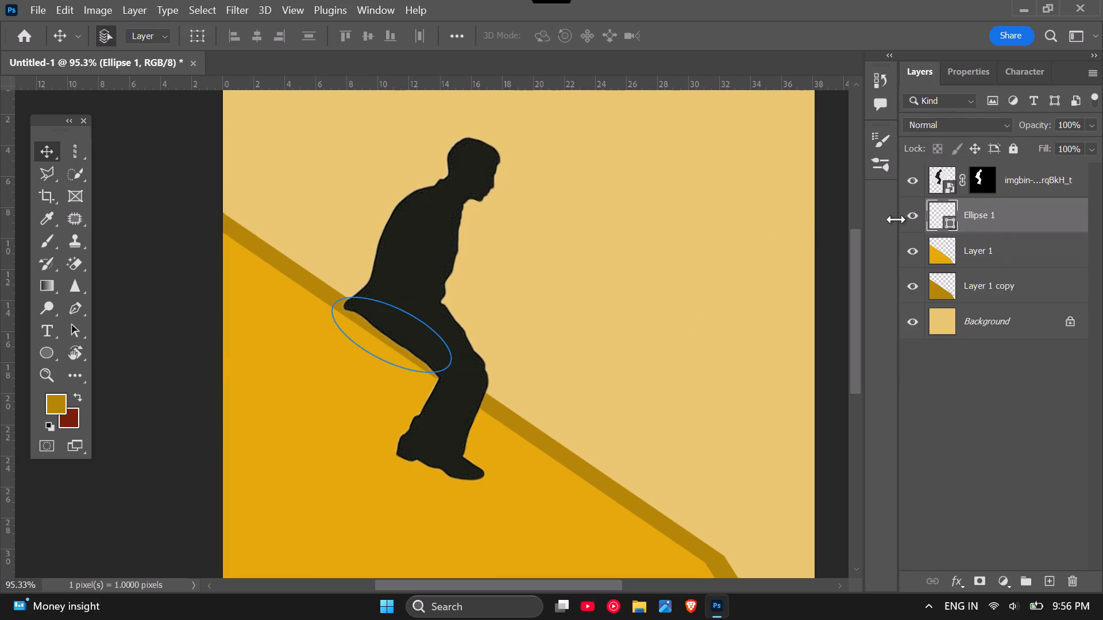
double_click(49, 404)
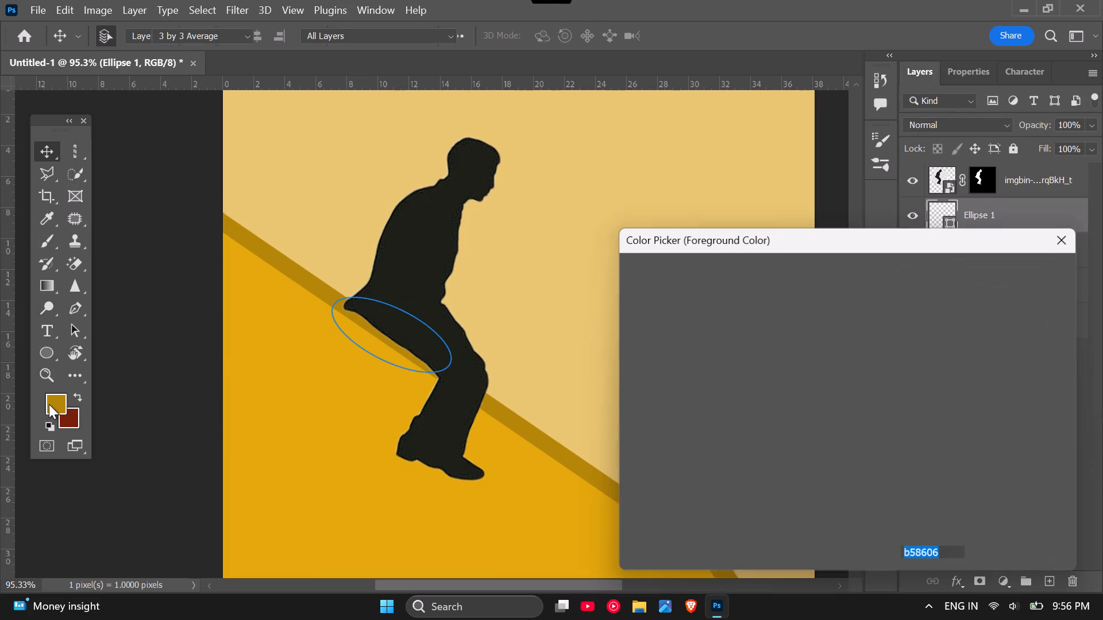
click(637, 440)
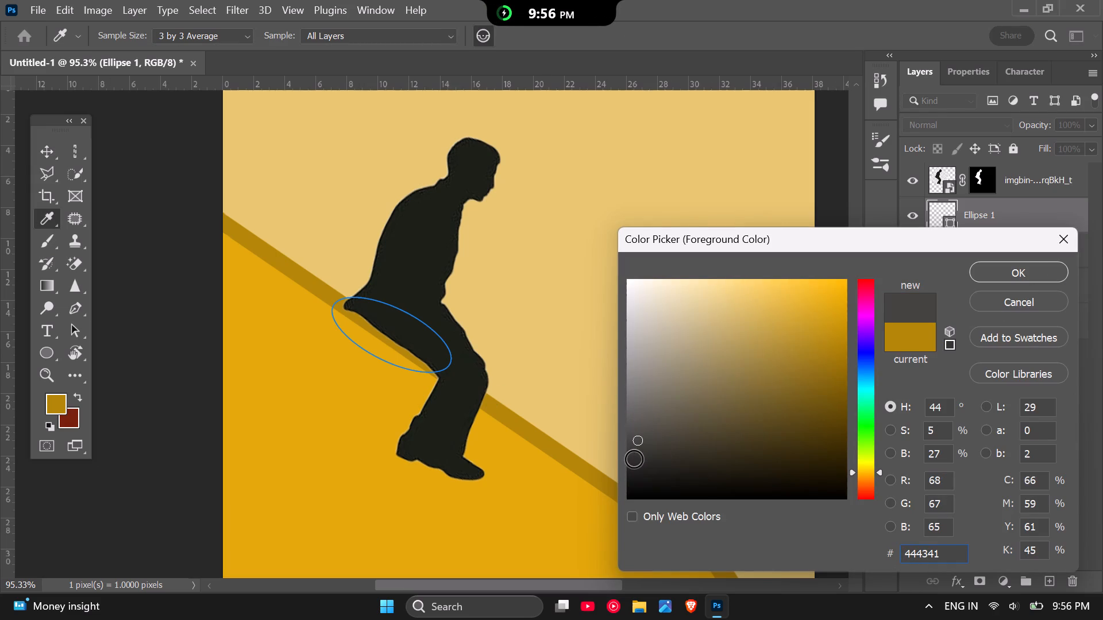
click(634, 459)
click(1028, 262)
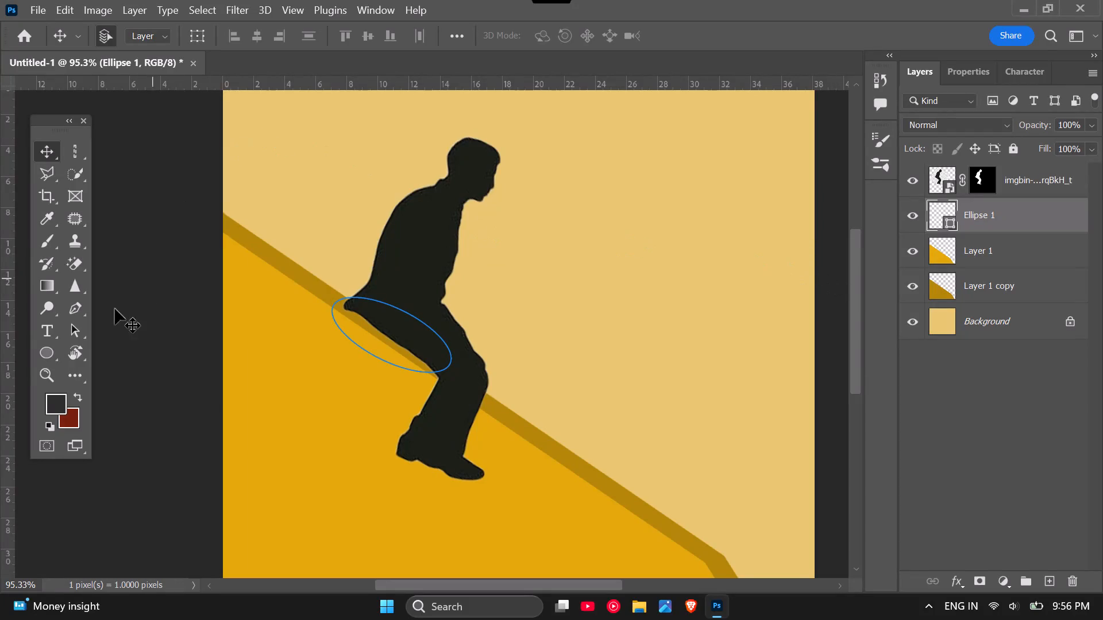
Fill the ellipse with the new dark grey, remove its stroke, and deselect it.
click(44, 347)
click(201, 28)
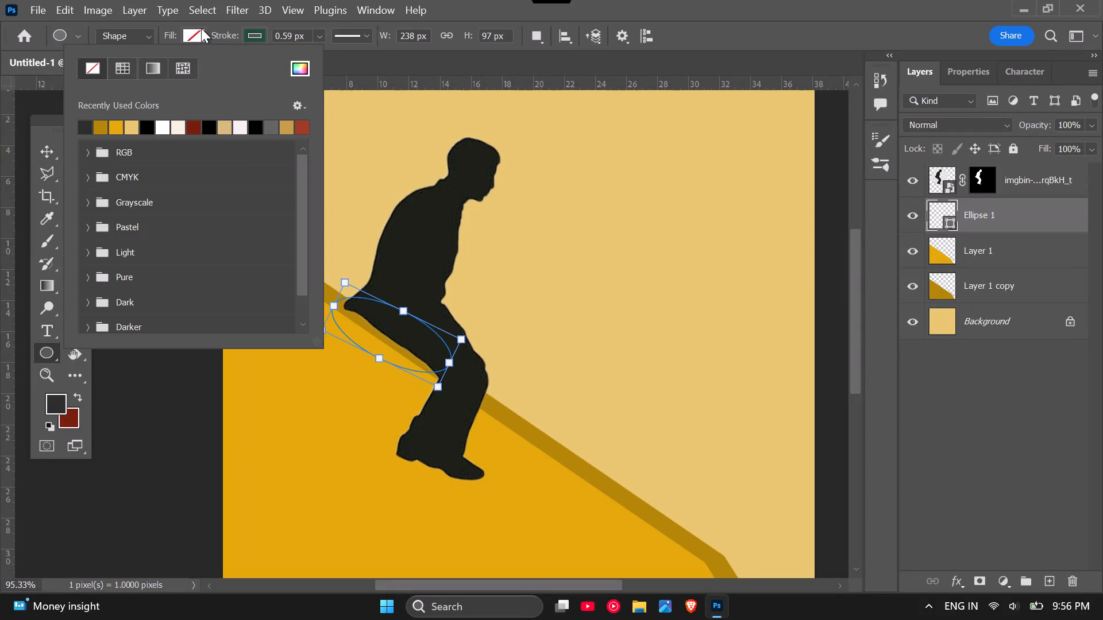
click(82, 123)
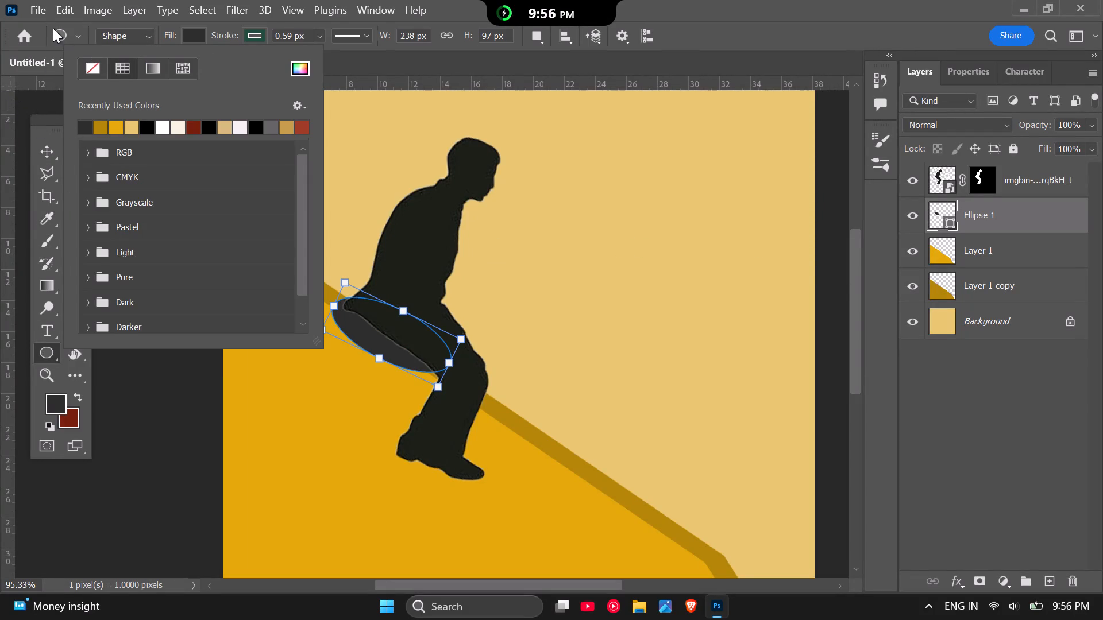
click(263, 33)
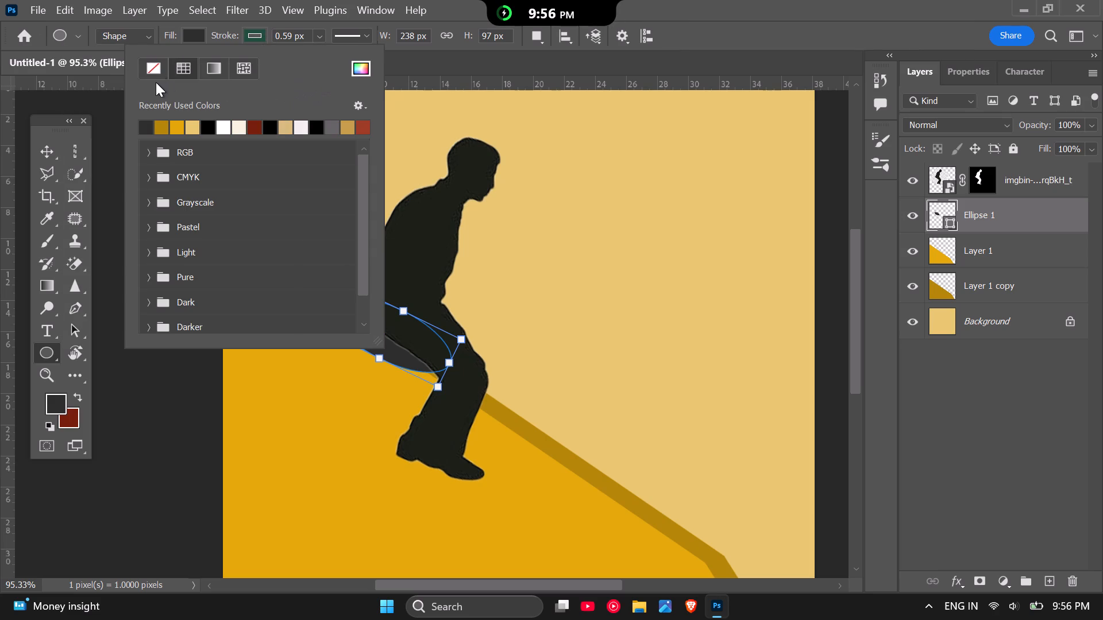
click(155, 62)
click(230, 26)
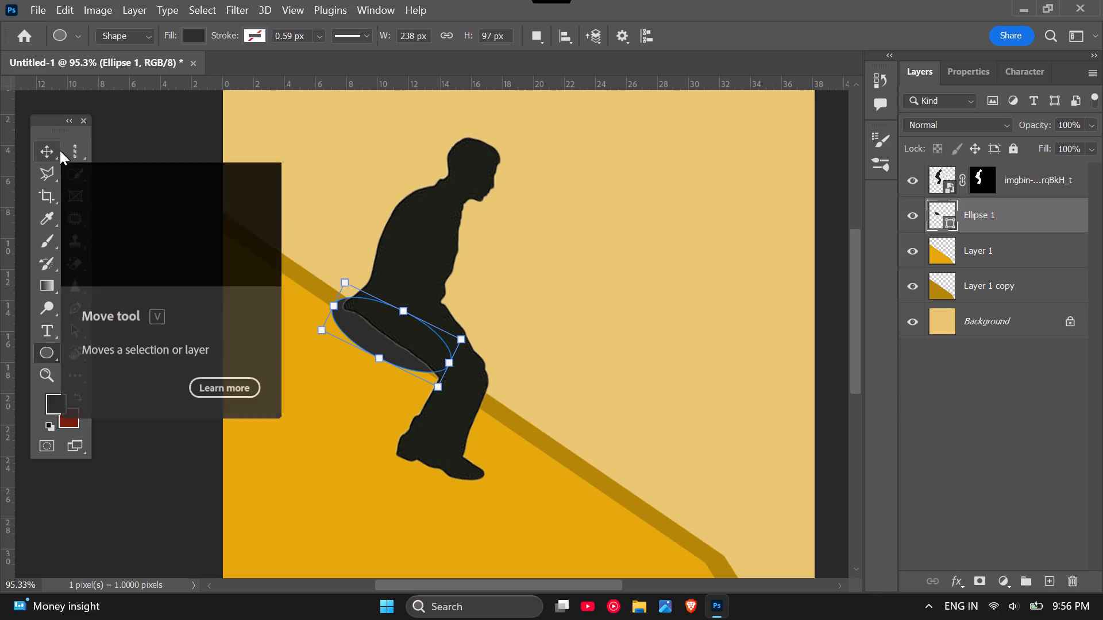
click(35, 150)
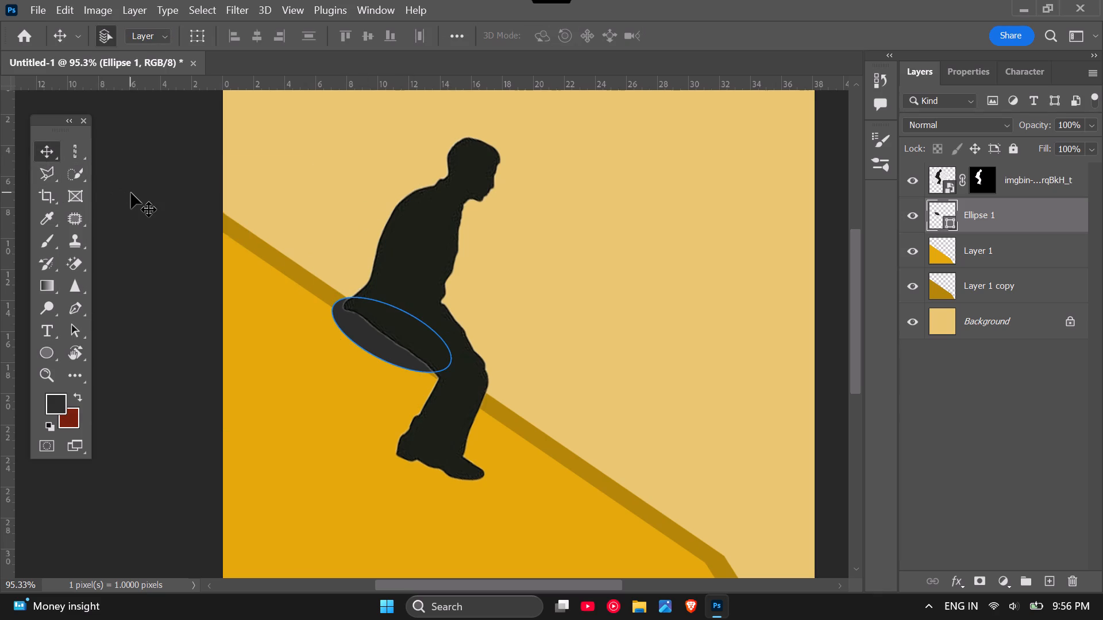
click(132, 193)
Convert the Ellipse 1 shadow layer to a smart object and apply a Gaussian Blur with a radius of 27.7 px.
scroll(360, 336, up, 2)
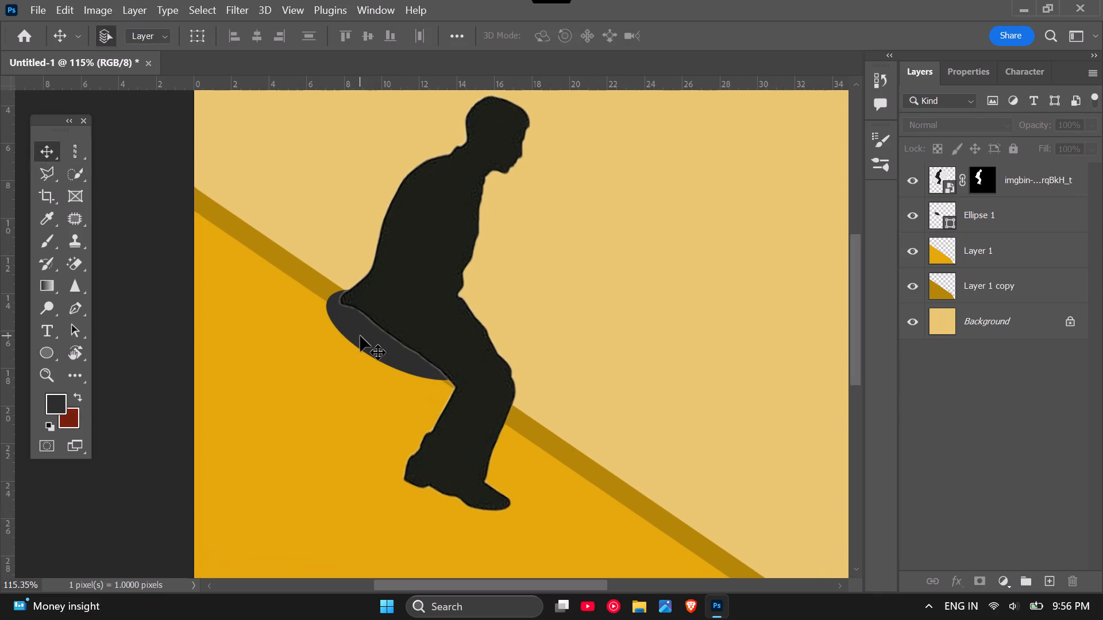
click(241, 1)
click(1013, 209)
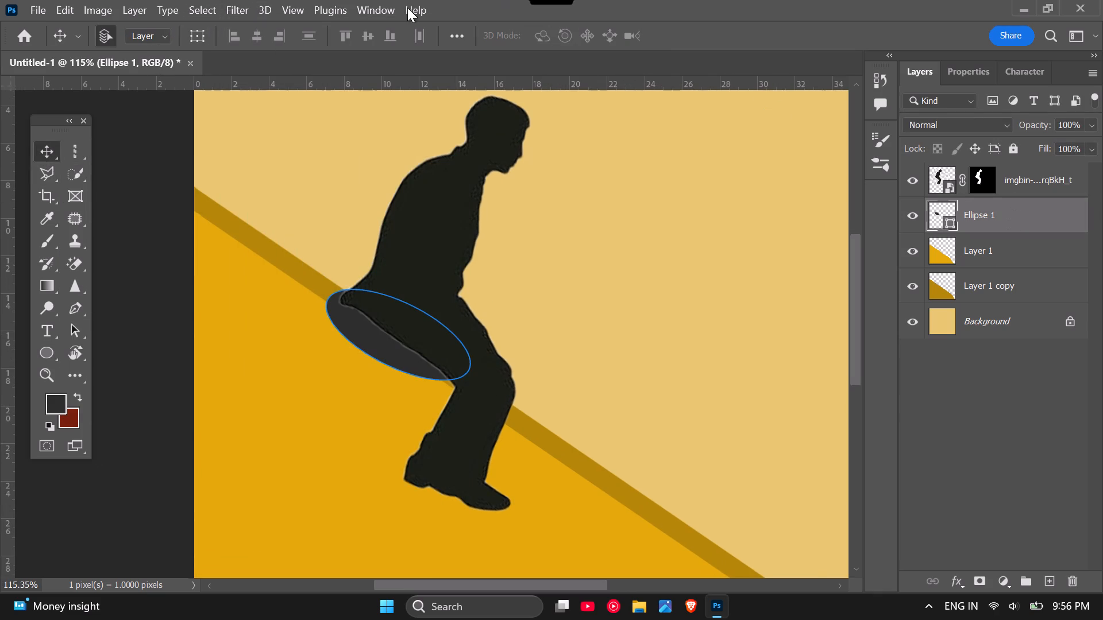
click(223, 6)
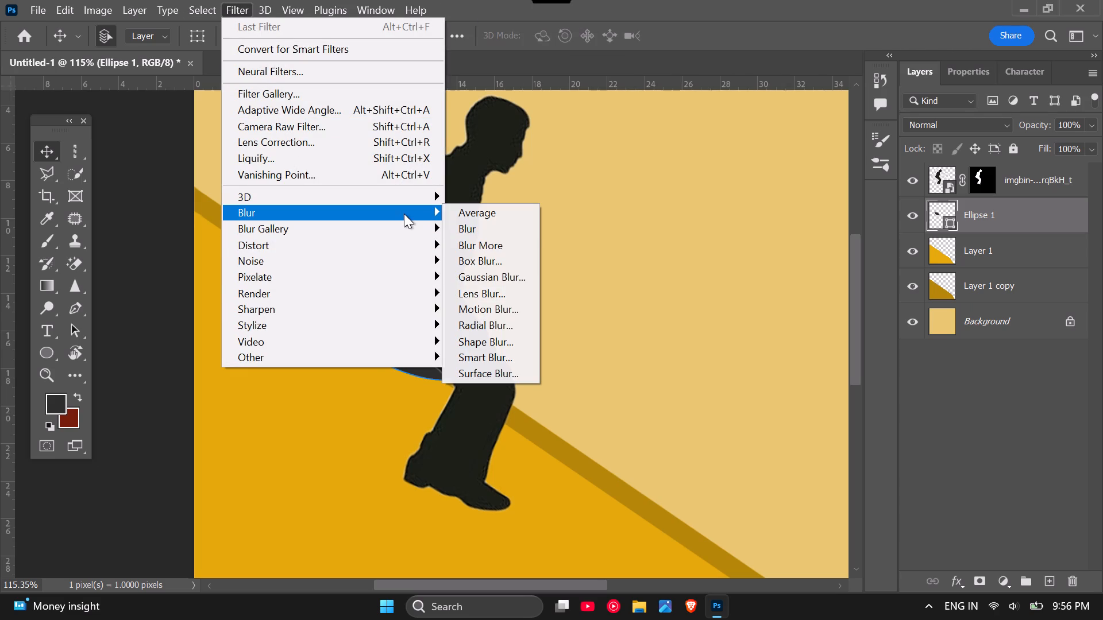
click(499, 277)
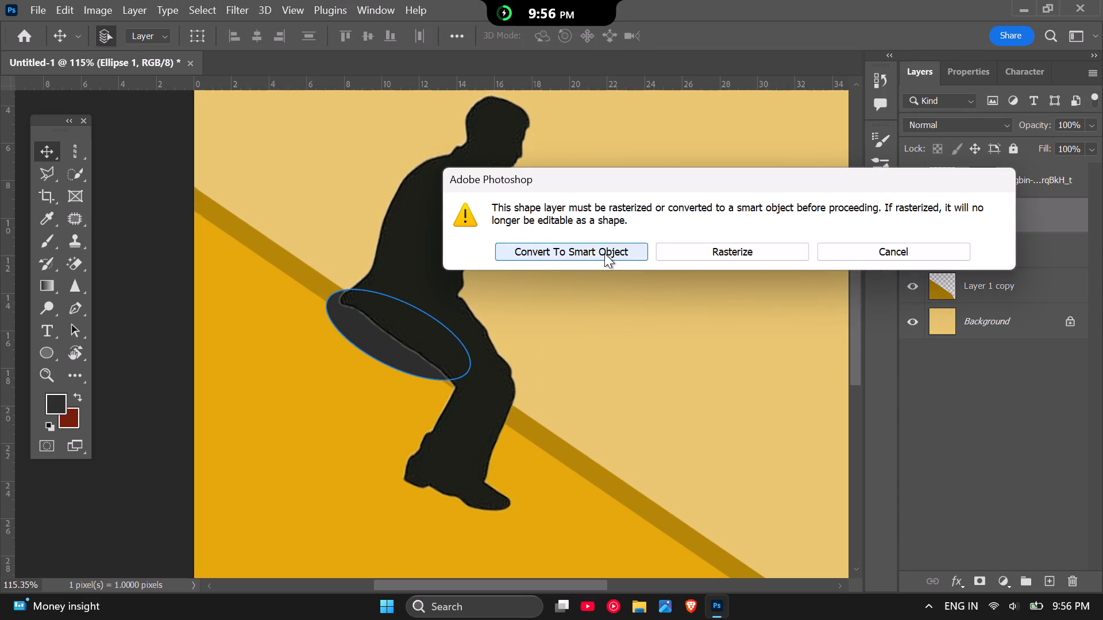
click(604, 253)
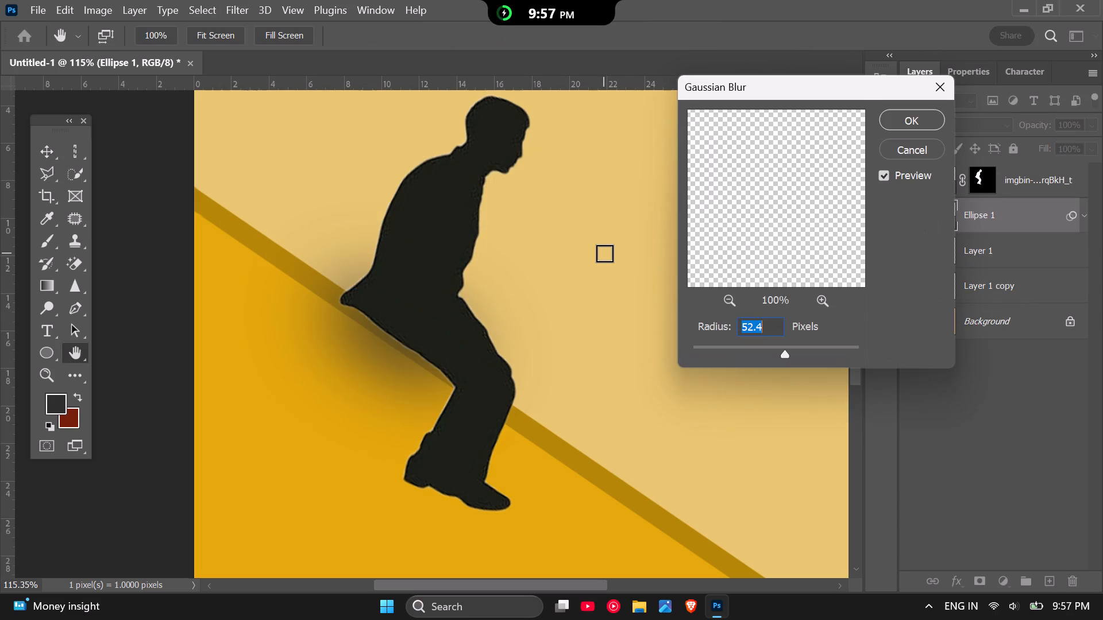
drag(783, 355, 763, 359)
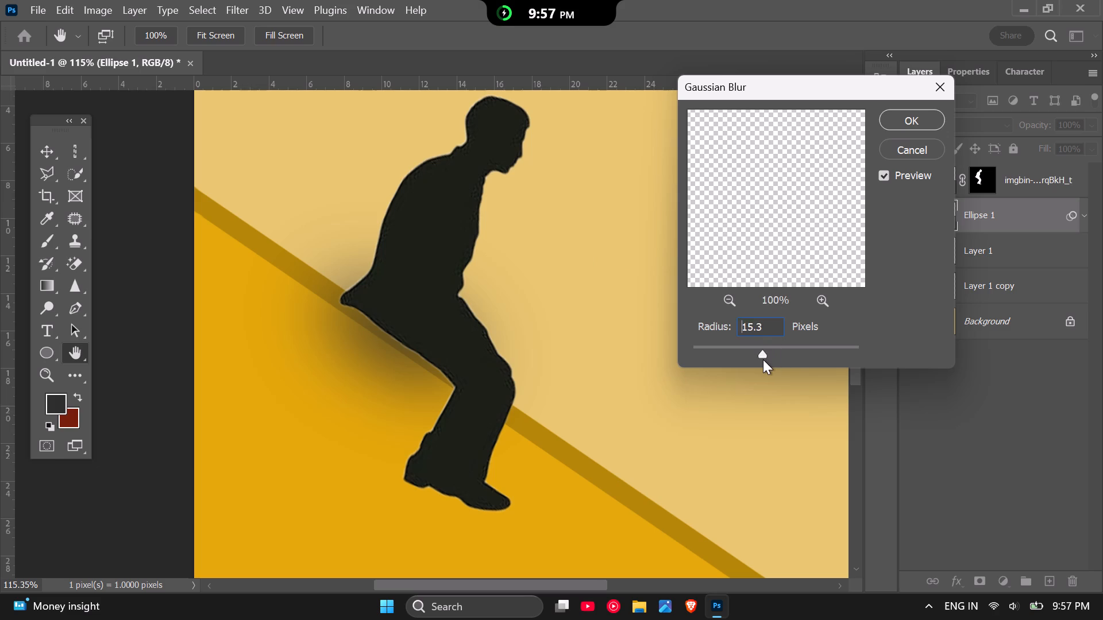
drag(763, 359, 761, 360)
drag(760, 355, 770, 354)
click(770, 354)
click(770, 354)
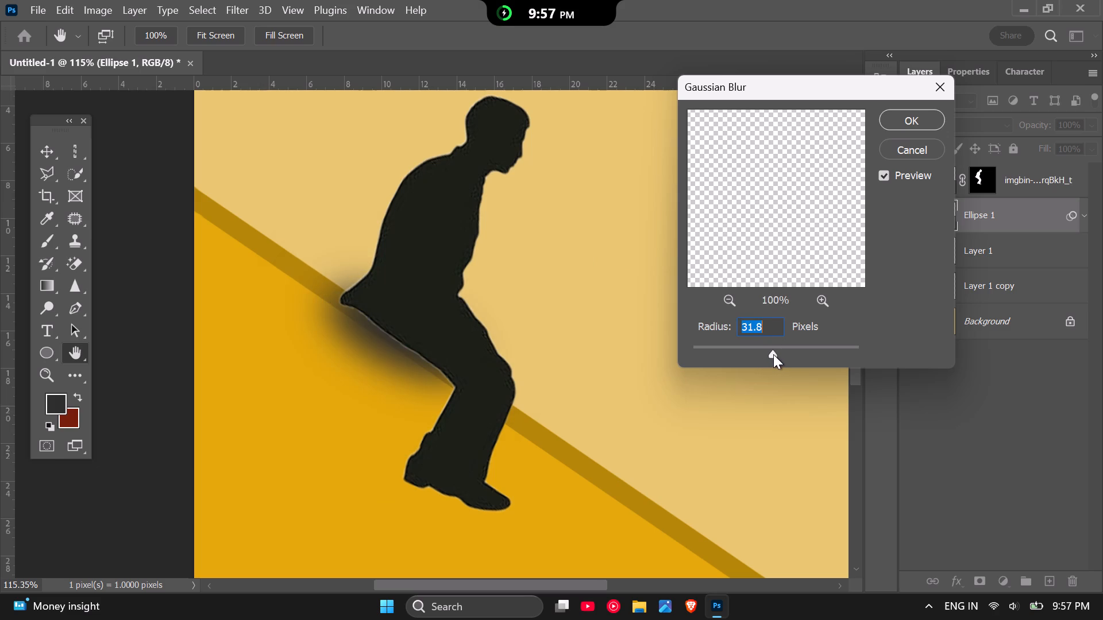
click(773, 354)
click(921, 114)
Close the Untitled-1 document without saving its changes.
scroll(402, 360, down, 3)
scroll(442, 301, down, 4)
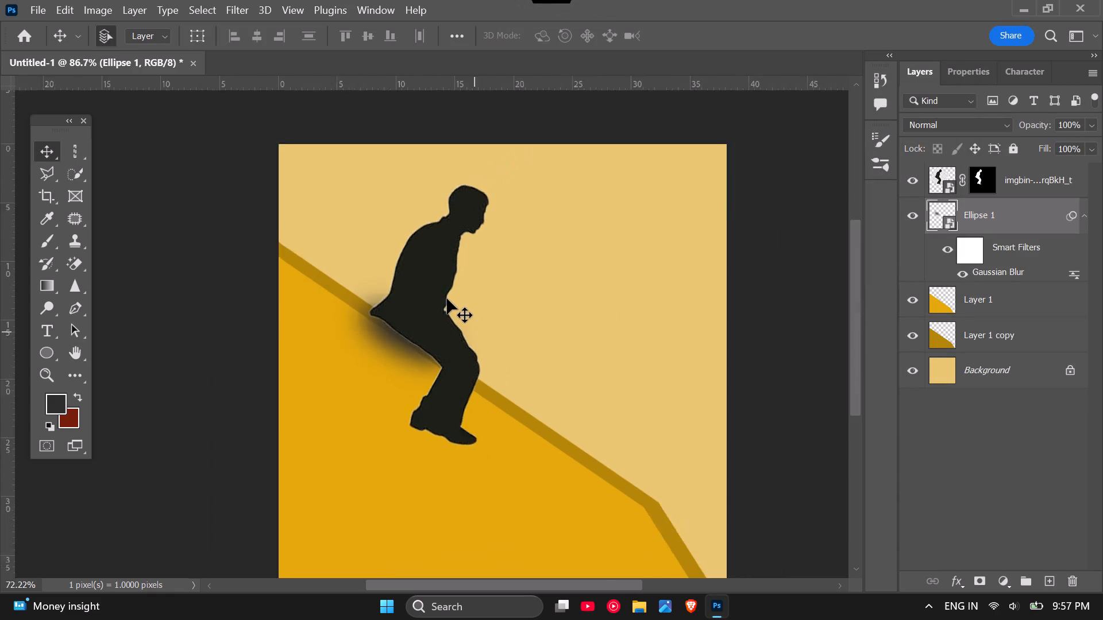
scroll(449, 295, down, 4)
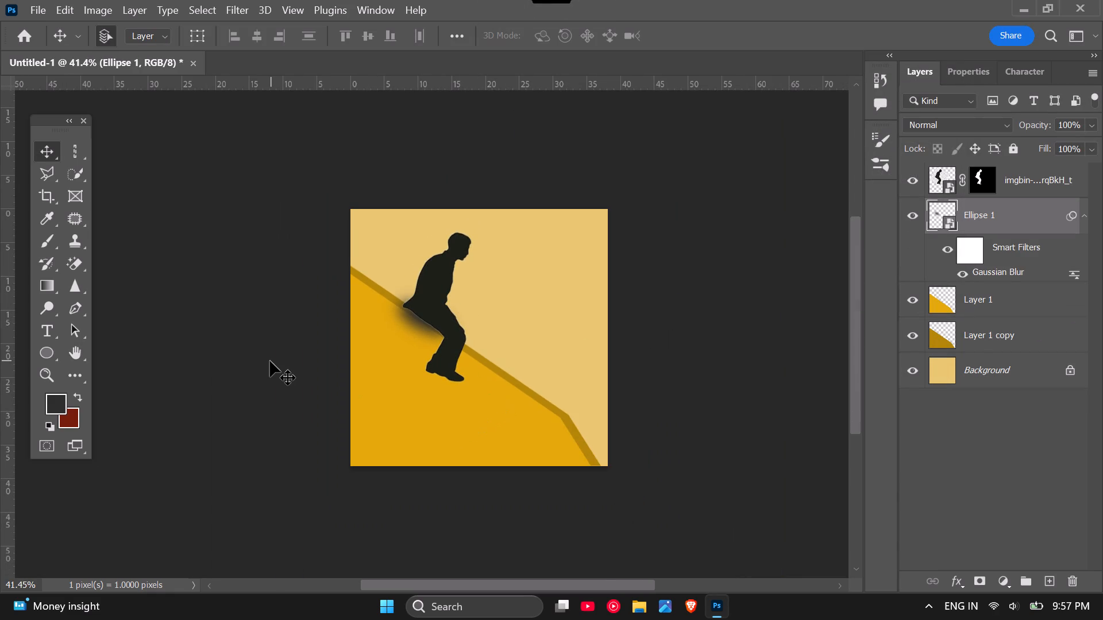
scroll(271, 362, down, 1)
scroll(399, 400, up, 1)
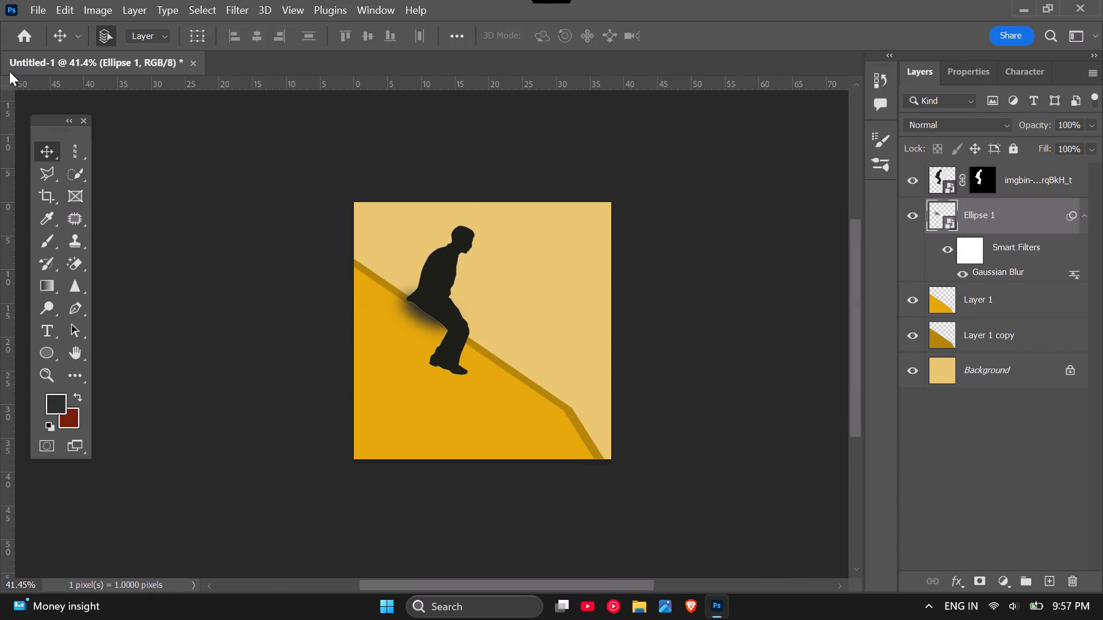
click(196, 60)
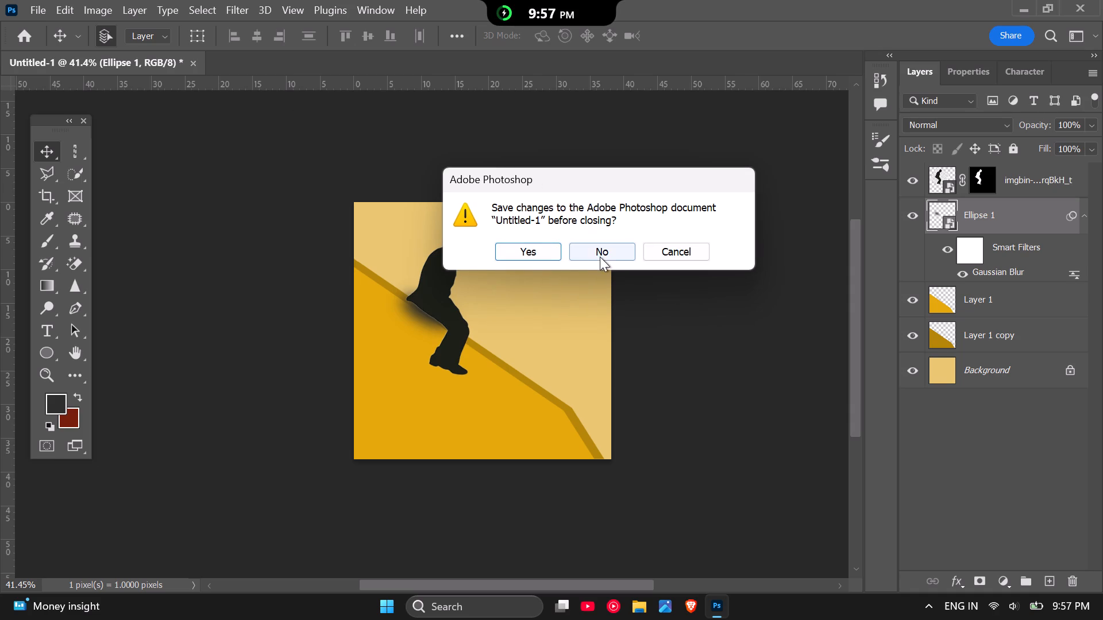
click(601, 255)
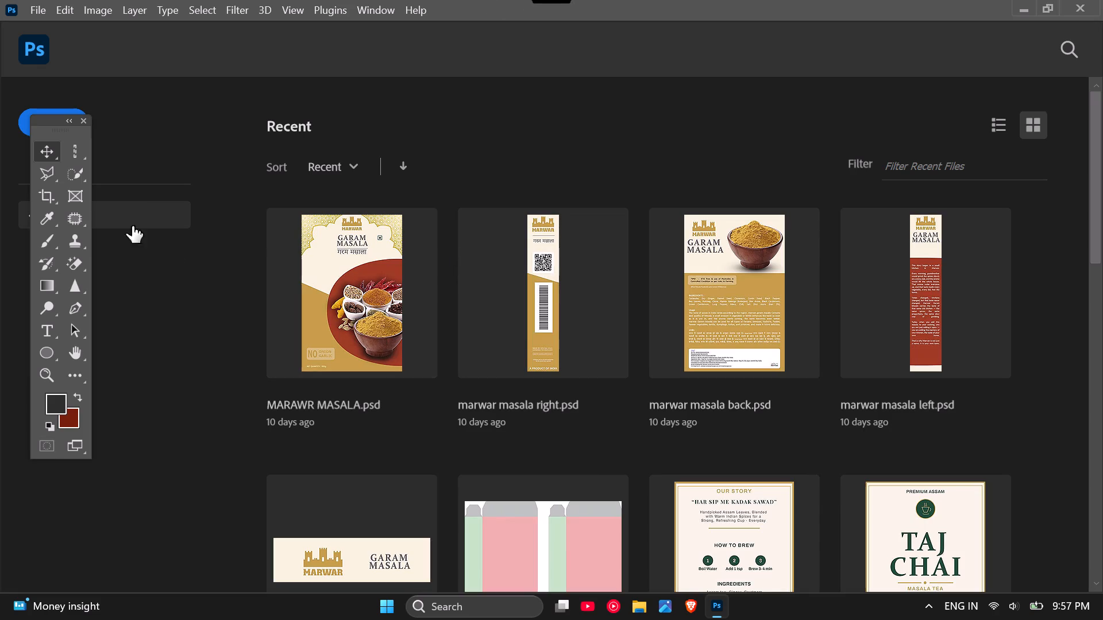
Open the recent file MARAWR MASALA.psd.
click(328, 315)
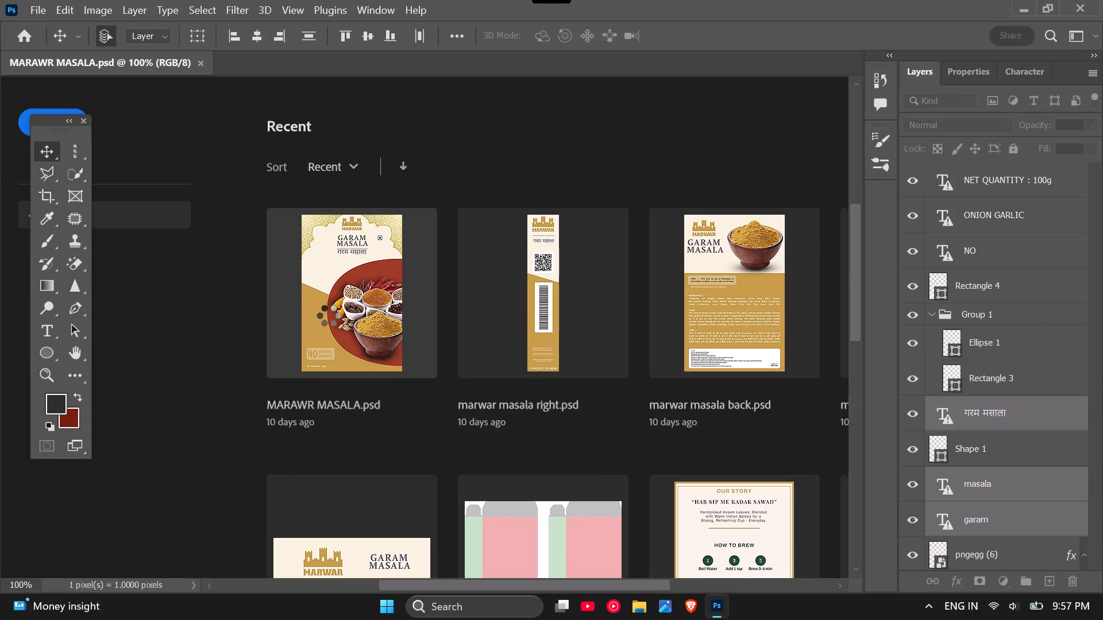
click(314, 165)
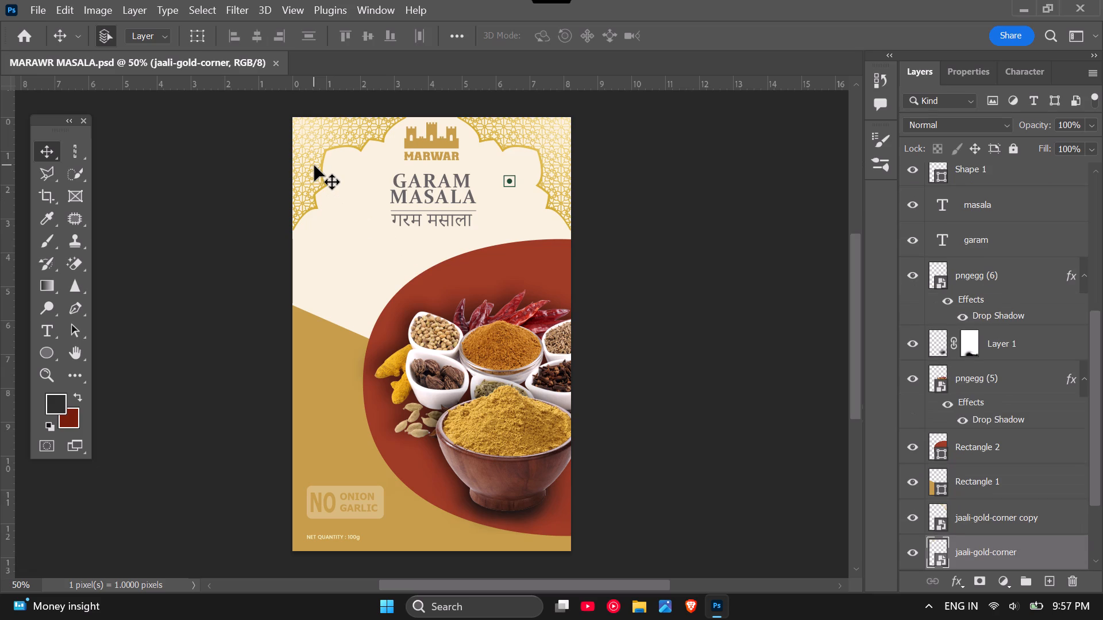
scroll(366, 182, down, 1)
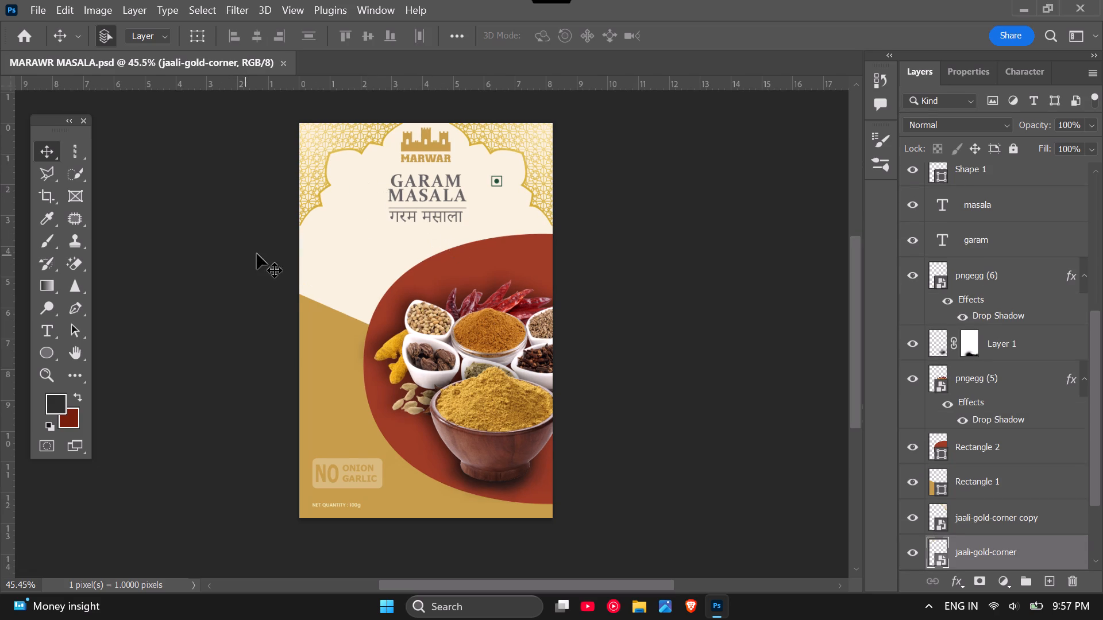
scroll(257, 254, up, 1)
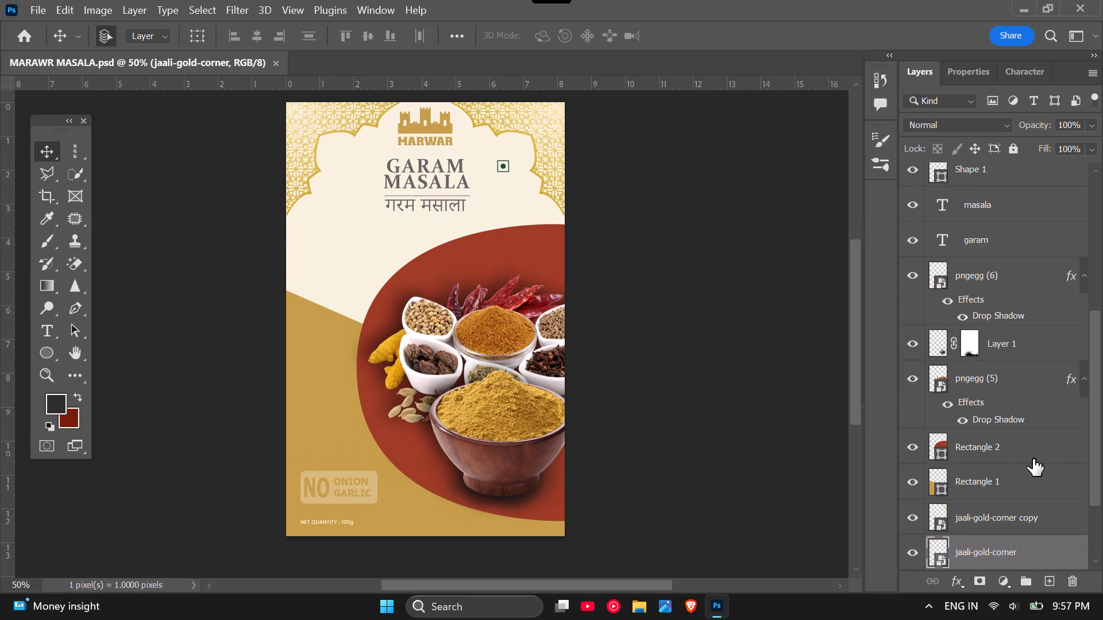
Delete every layer above the Background, from the MARWAR LOGO layer up to the topmost text layer.
scroll(1011, 564, down, 8)
scroll(958, 445, down, 3)
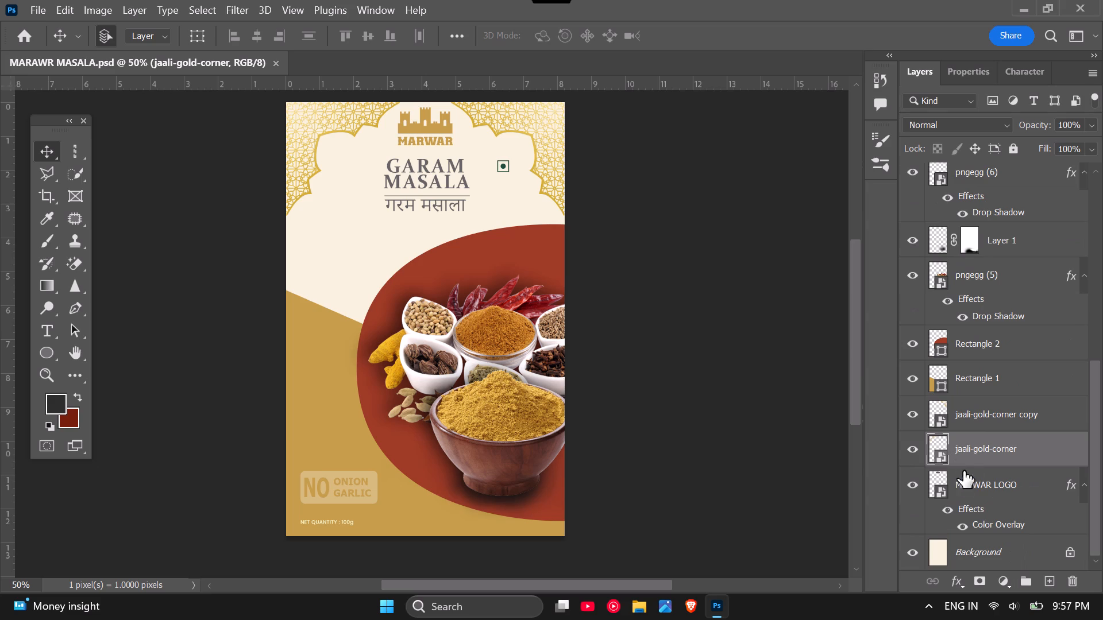
click(998, 519)
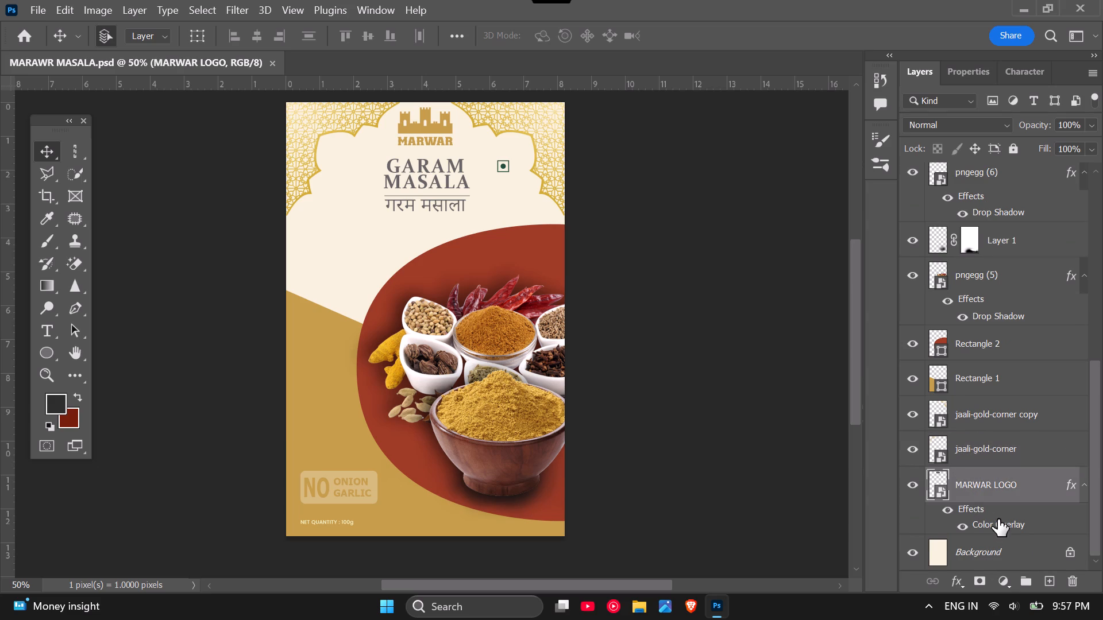
scroll(927, 366, up, 6)
scroll(966, 234, up, 7)
scroll(996, 175, up, 3)
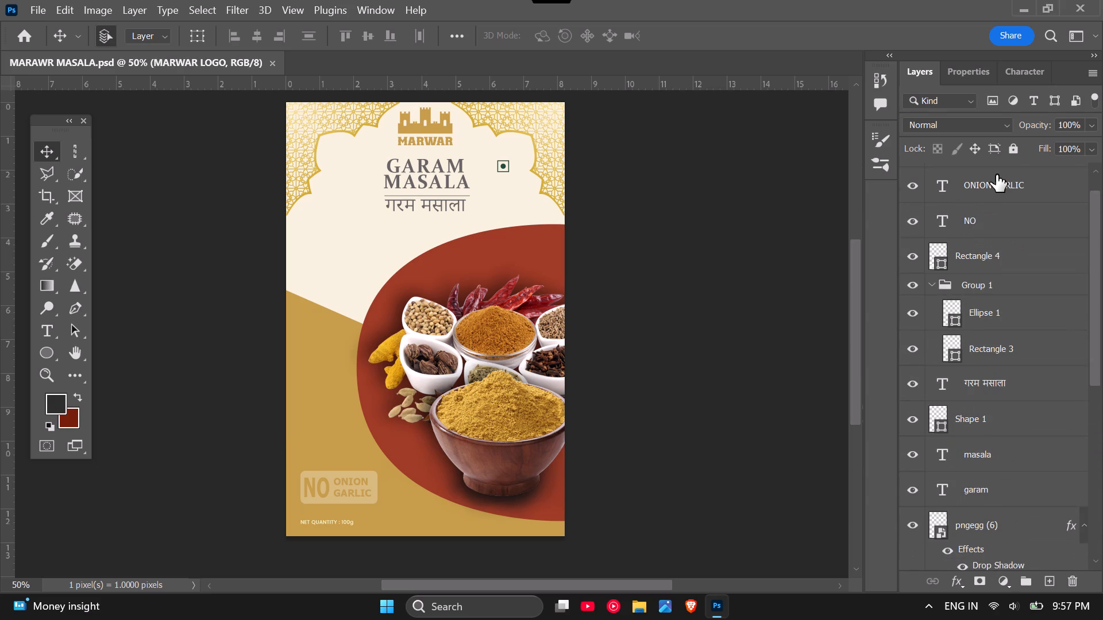
shift+click(996, 175)
key(BackSpace)
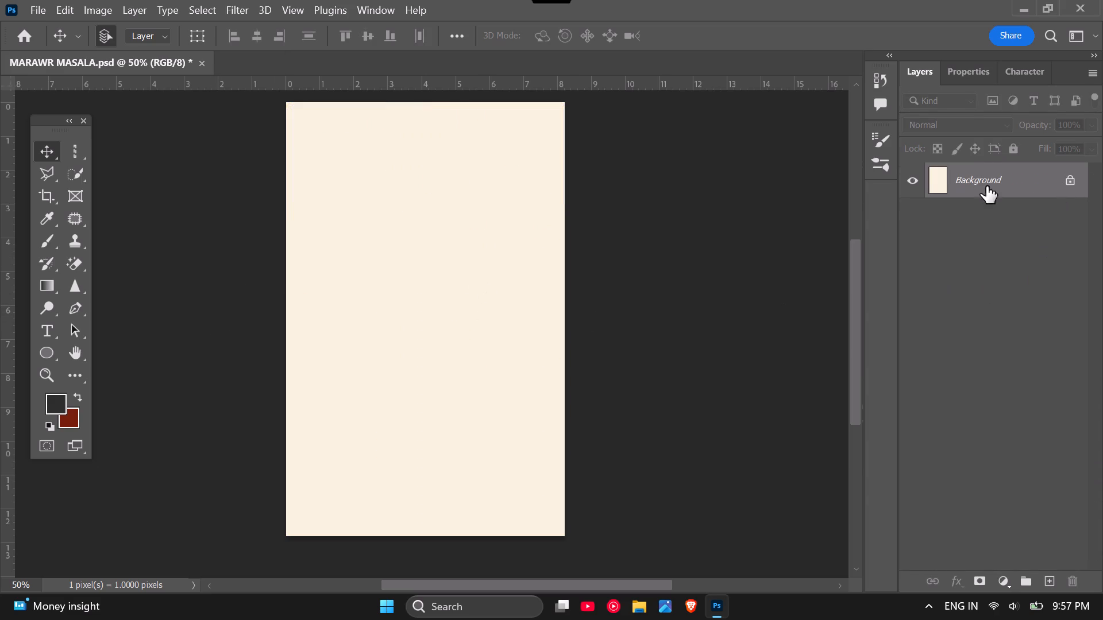
Set the foreground color to a light salmon pink (#f9b3a3) and fill the Background layer with it.
click(75, 393)
double_click(59, 400)
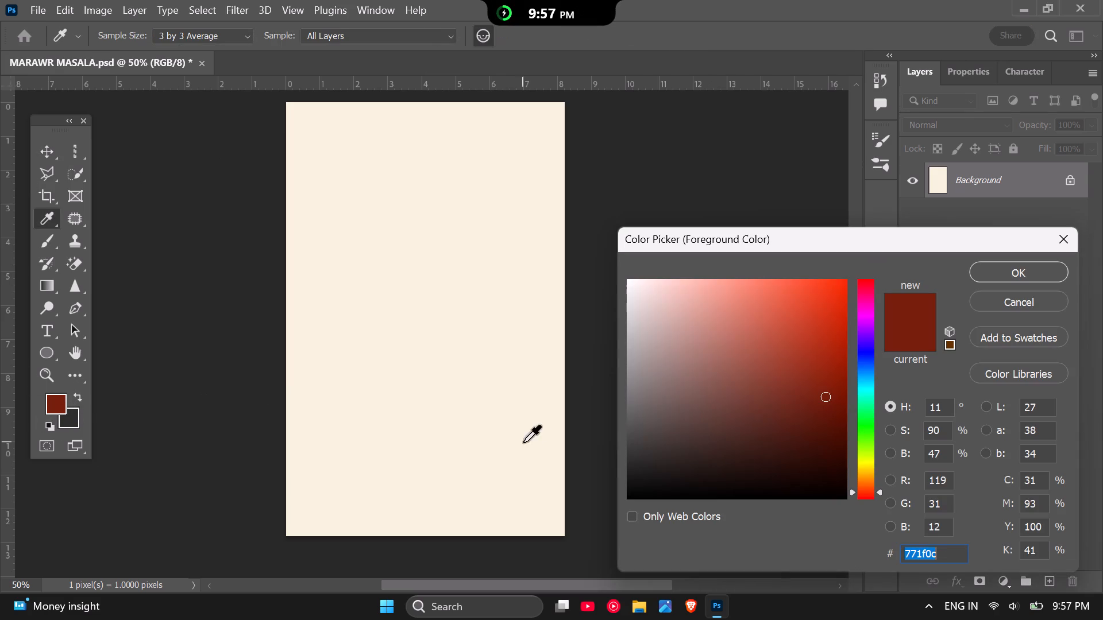
click(698, 292)
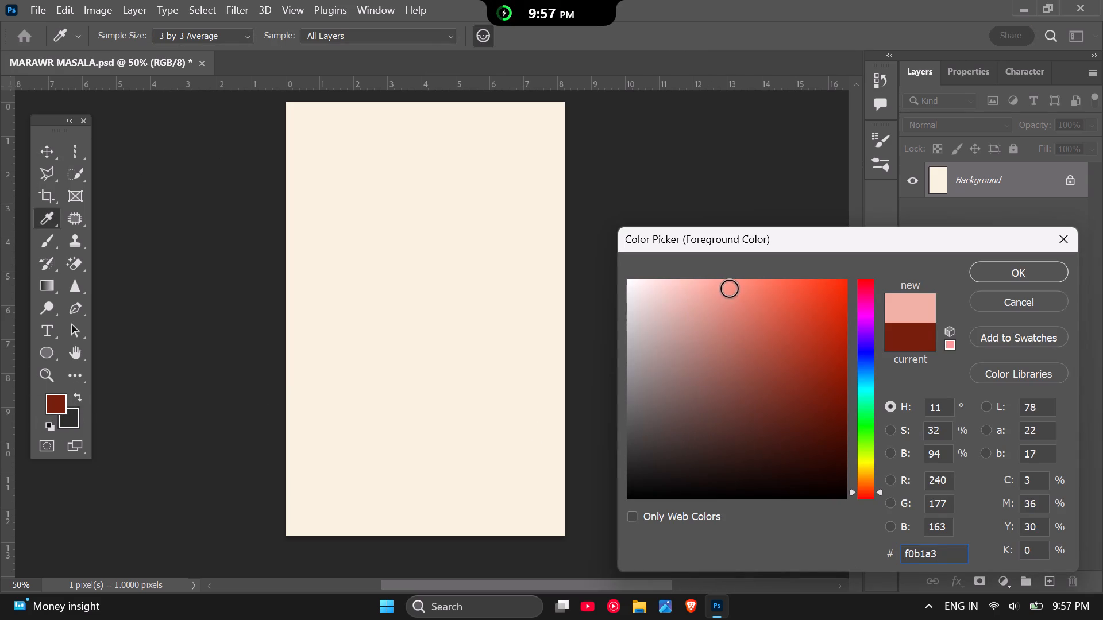
click(730, 289)
click(685, 286)
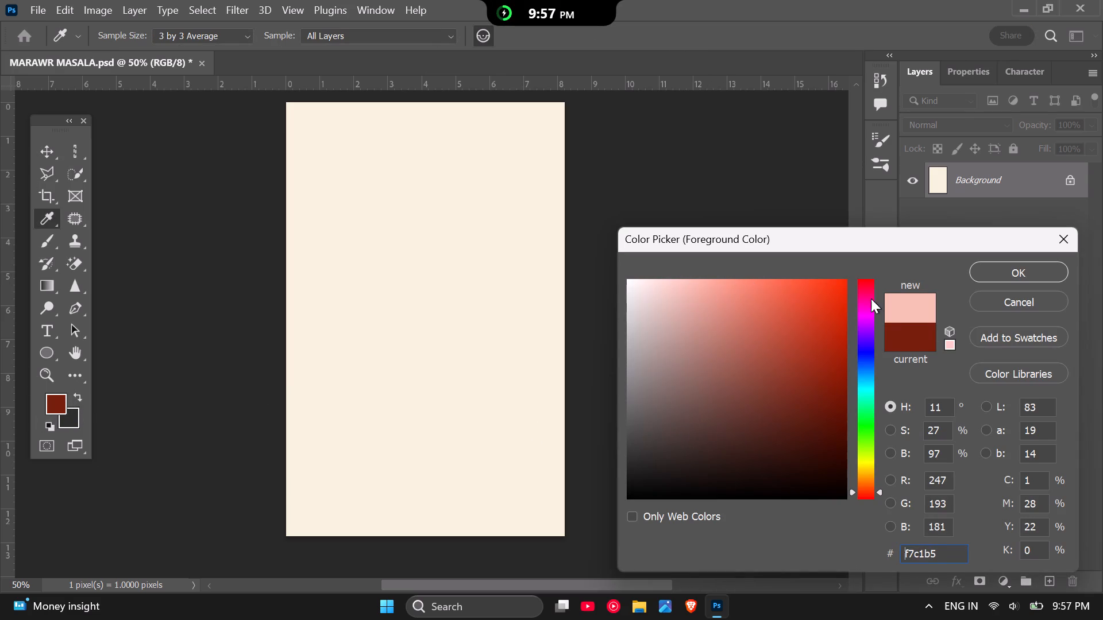
click(703, 284)
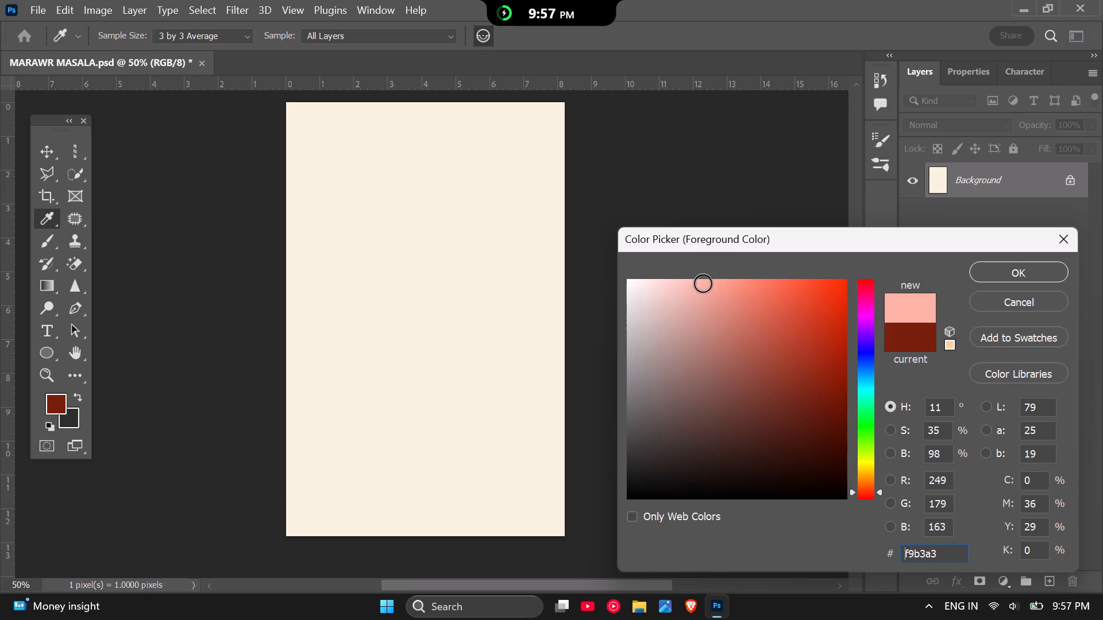
click(1032, 269)
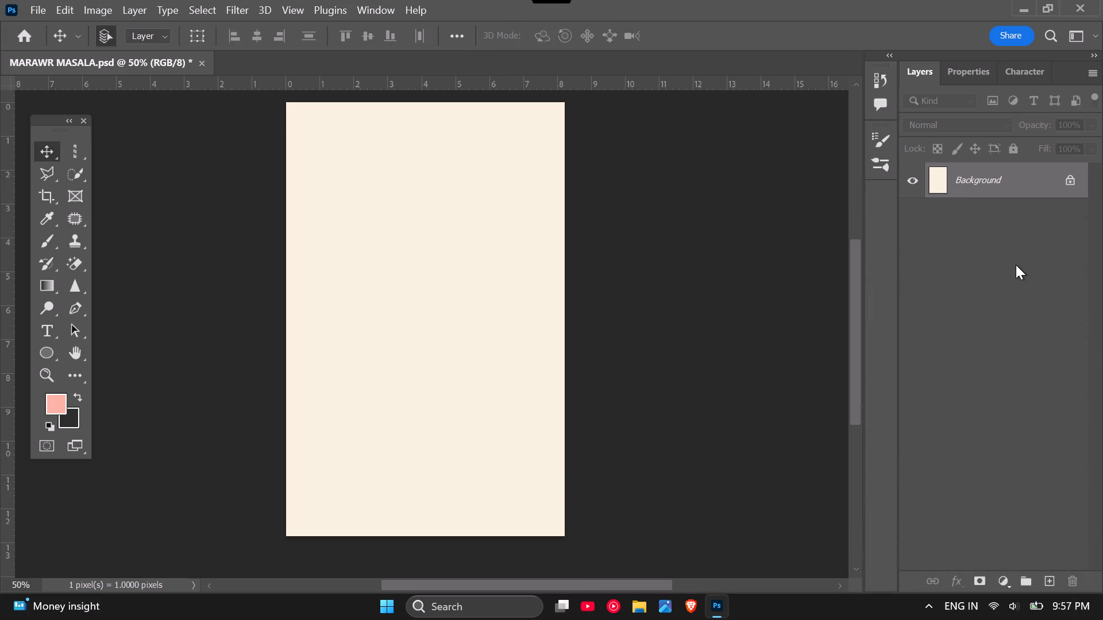
key(alt+BackSpace)
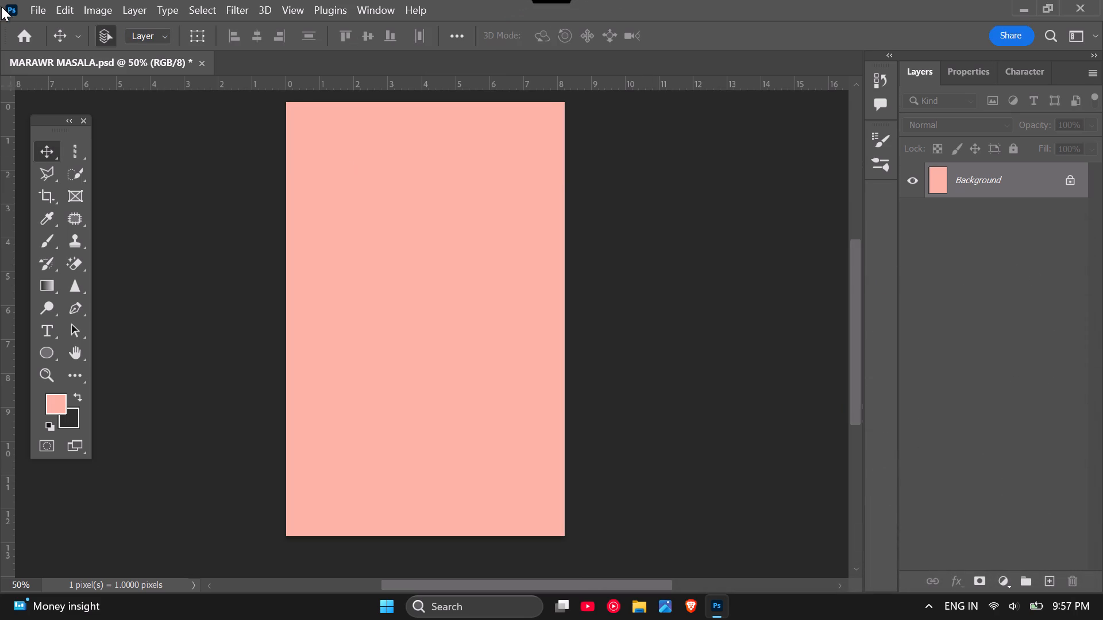
Draw an unfilled rectangle of about 877 × 1394 px with a thin dark green stroke, set just inside the canvas edges.
click(39, 143)
drag(48, 354, 56, 354)
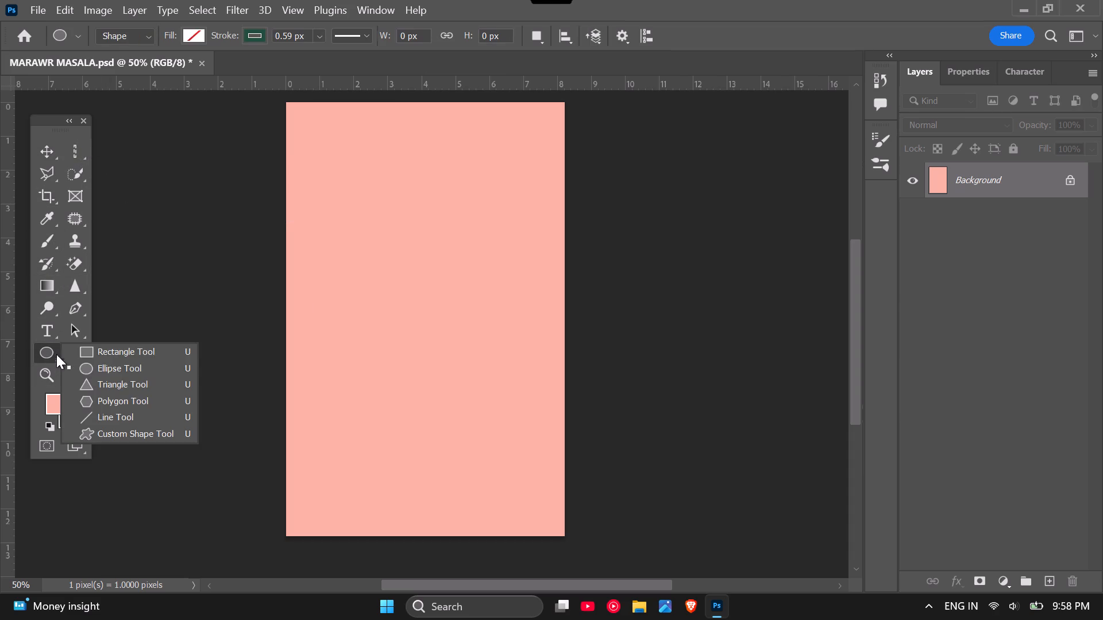
drag(56, 354, 124, 353)
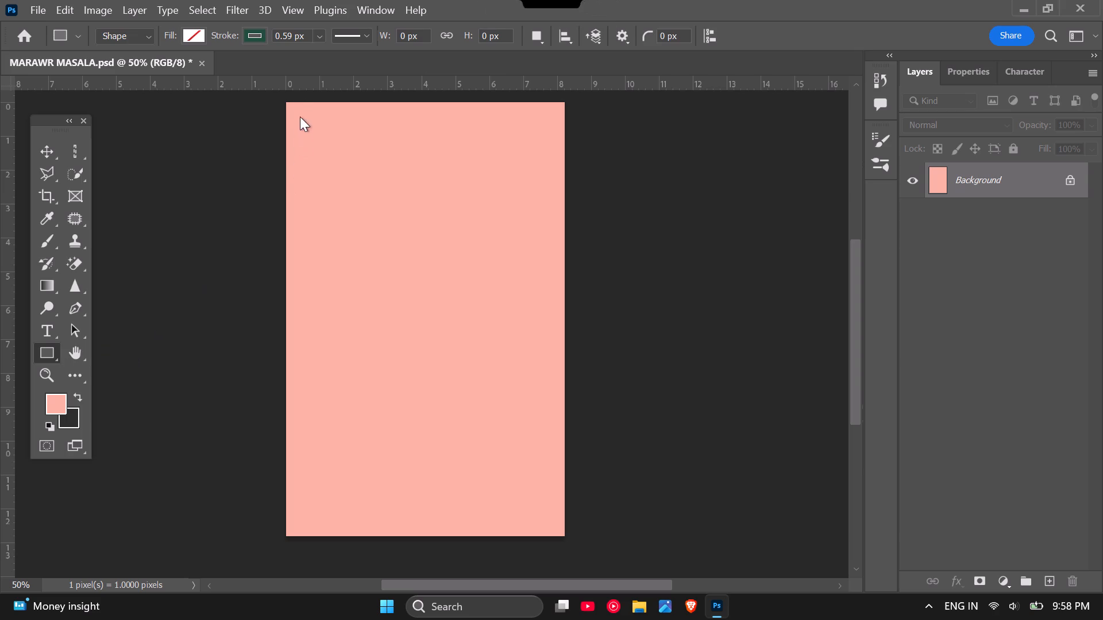
shift+drag(299, 118, 539, 540)
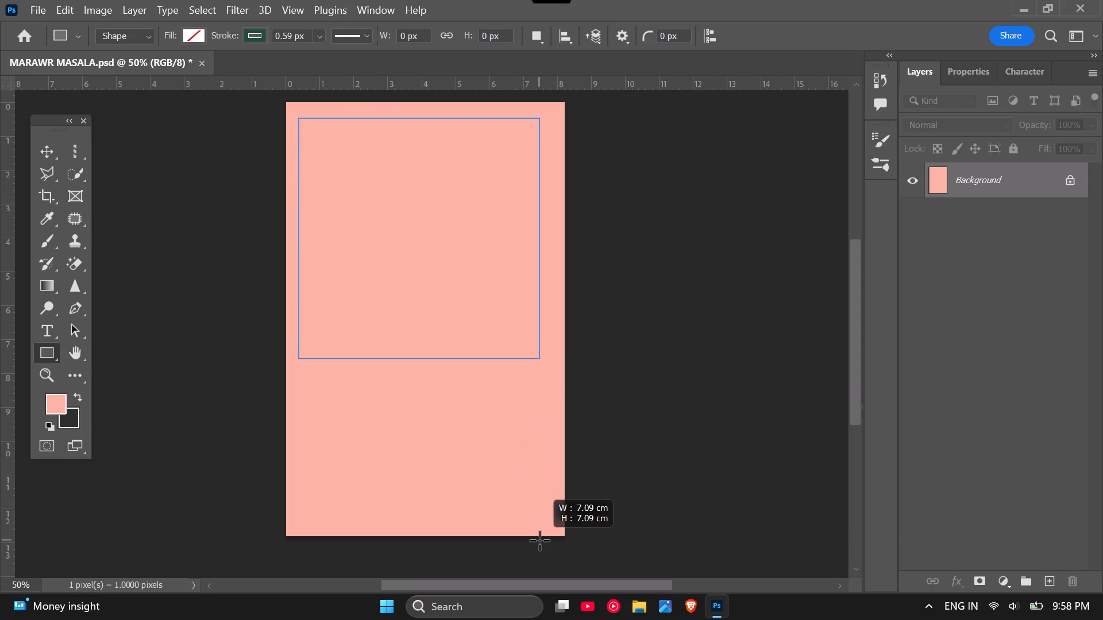
shift+drag(539, 540, 550, 518)
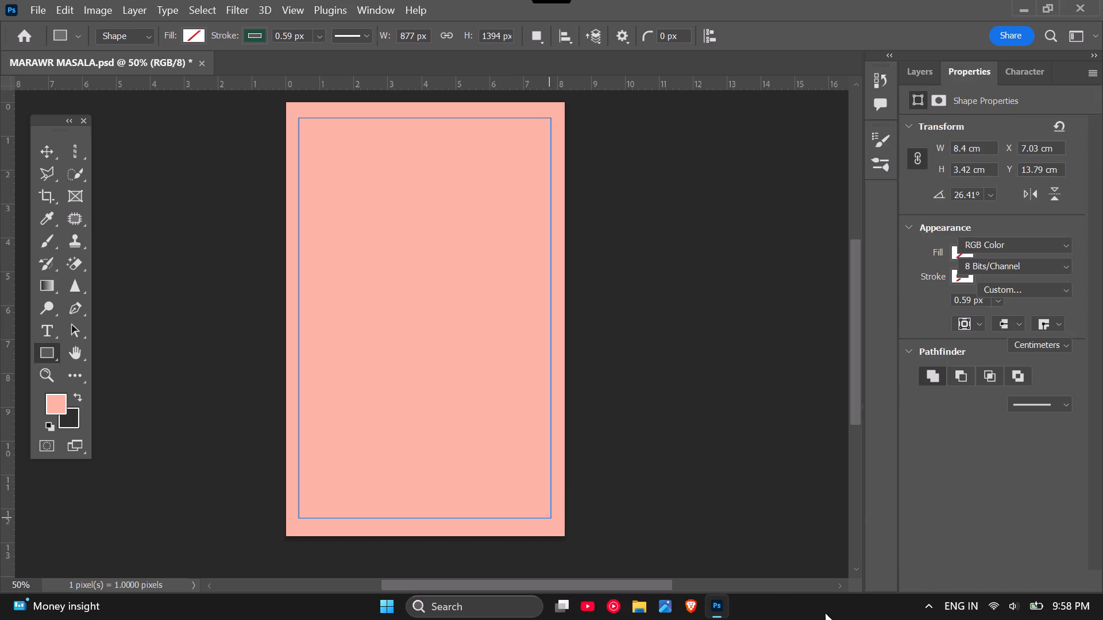
click(936, 79)
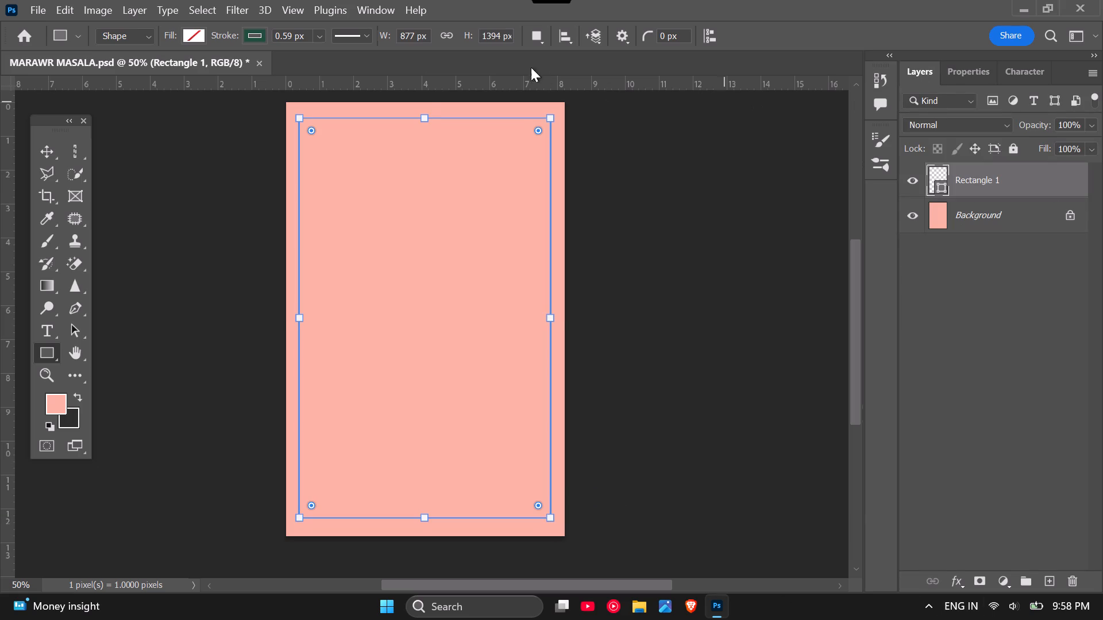
Stretch the rectangle's top edge upward toward the canvas edge, making its height about 1423 px.
scroll(429, 117, up, 5)
drag(422, 115, 426, 106)
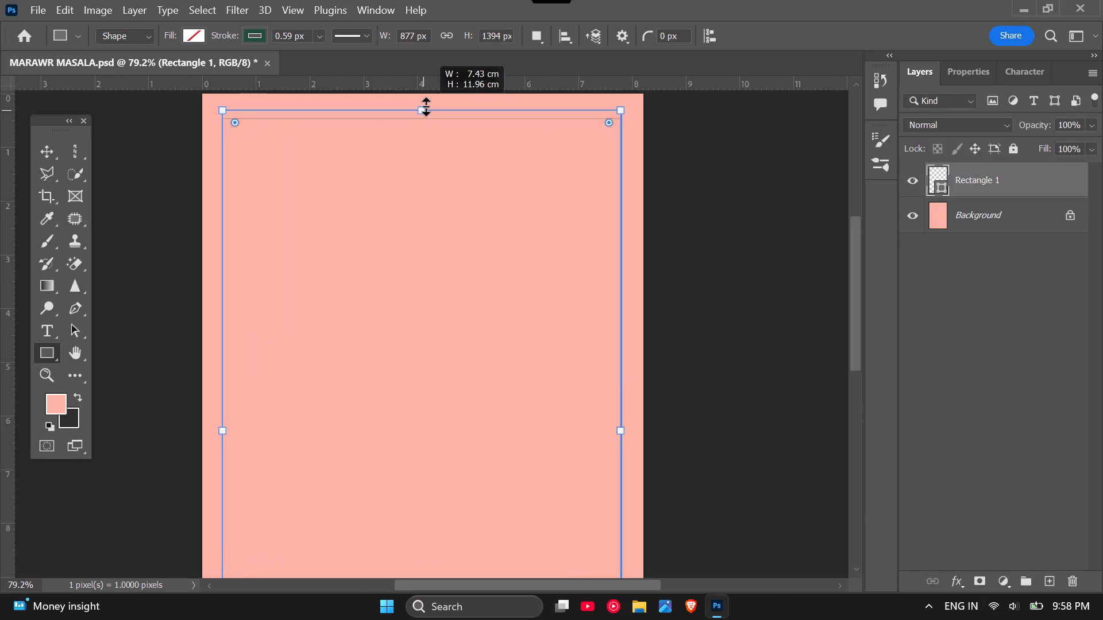
drag(426, 106, 426, 102)
scroll(398, 149, down, 3)
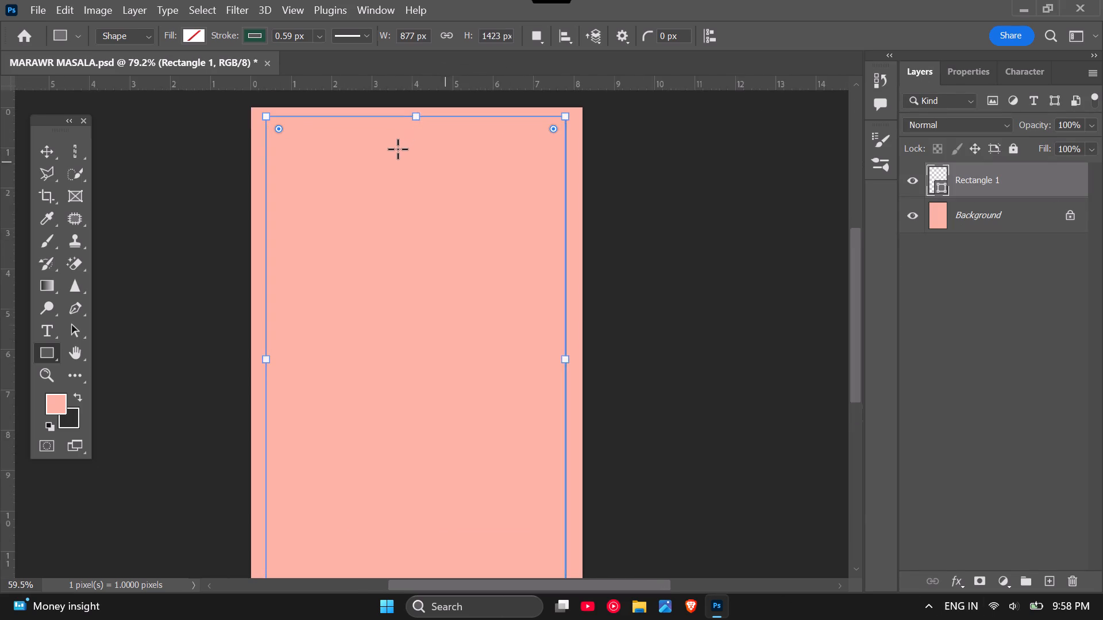
Stretch the rectangle's bottom edge downward toward the canvas edge, making its height about 1445 px.
scroll(398, 149, down, 3)
scroll(464, 542, up, 2)
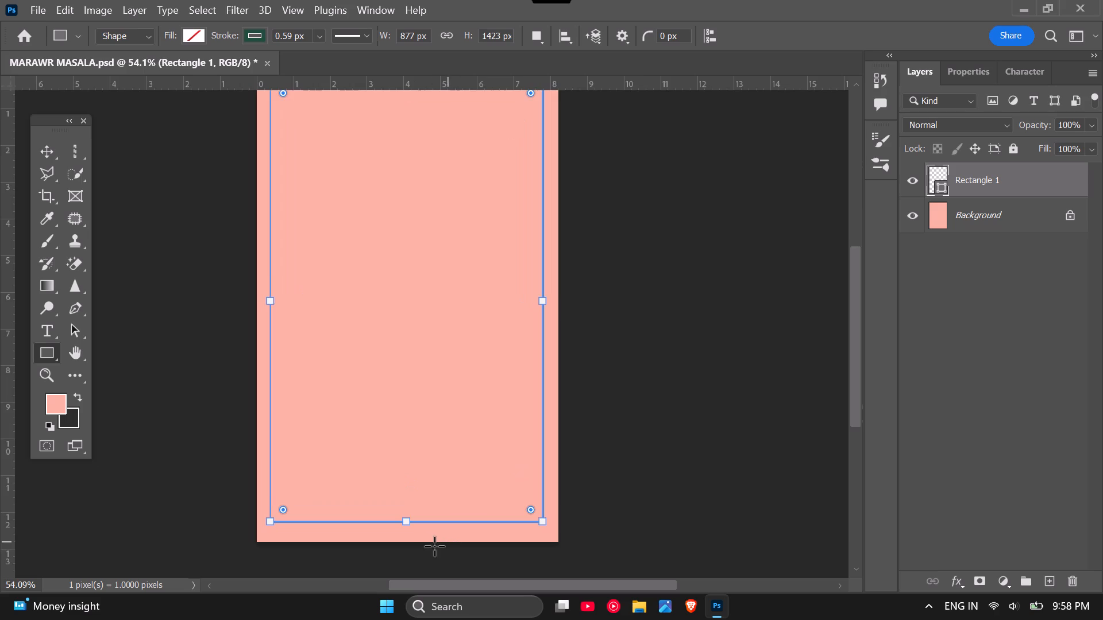
scroll(425, 543, up, 1)
scroll(402, 541, down, 2)
drag(402, 541, 402, 547)
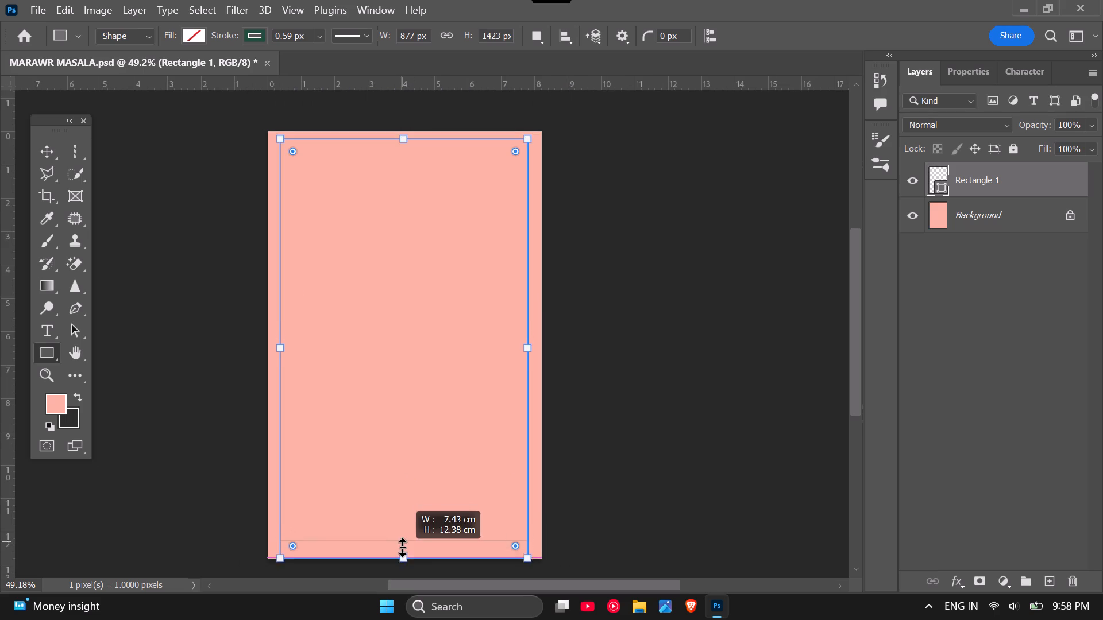
drag(402, 547, 403, 547)
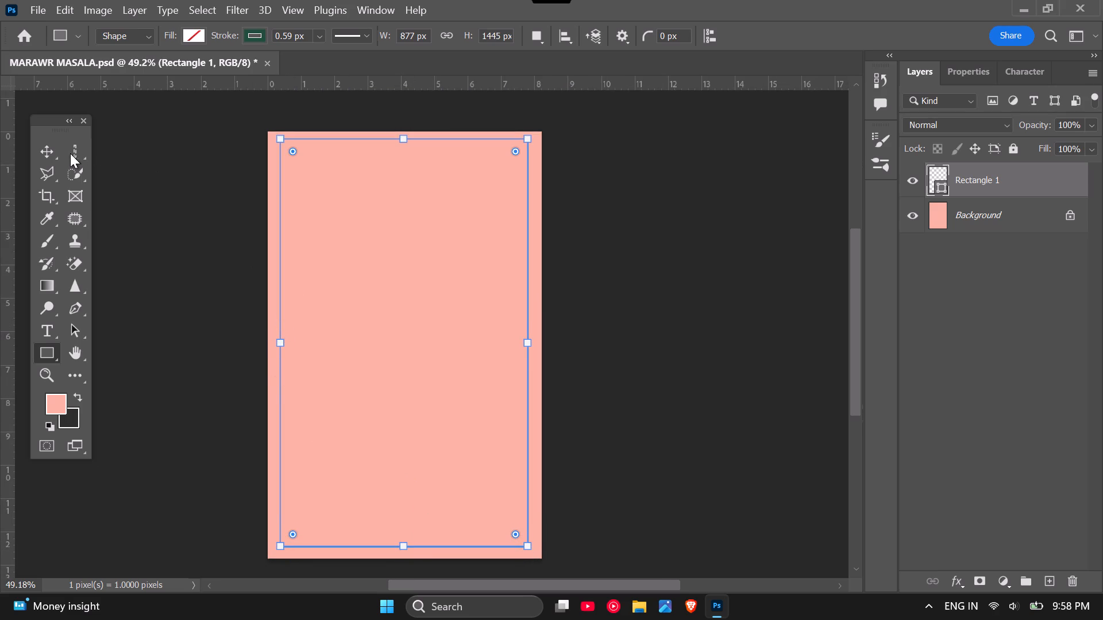
Center the rectangle horizontally and vertically on the Background layer.
click(53, 146)
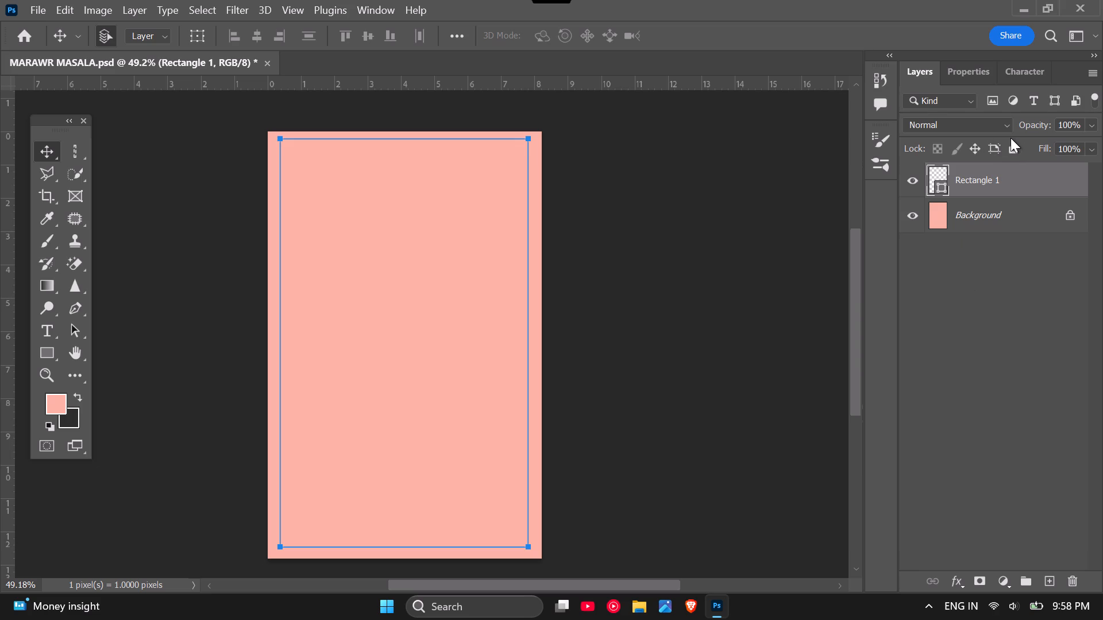
shift+click(1008, 220)
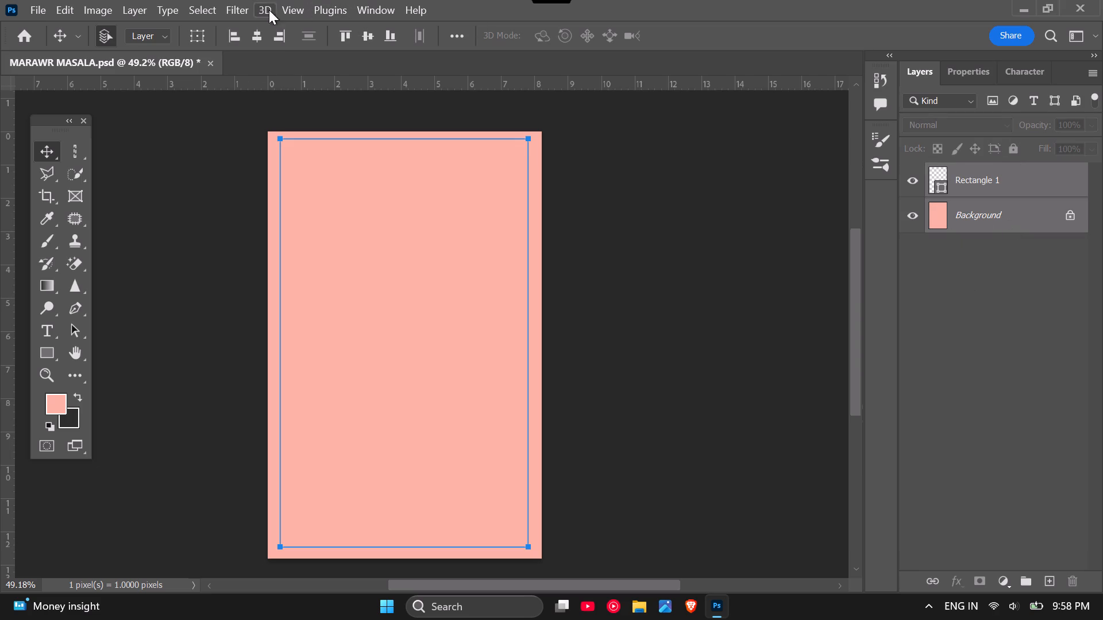
click(252, 41)
click(459, 39)
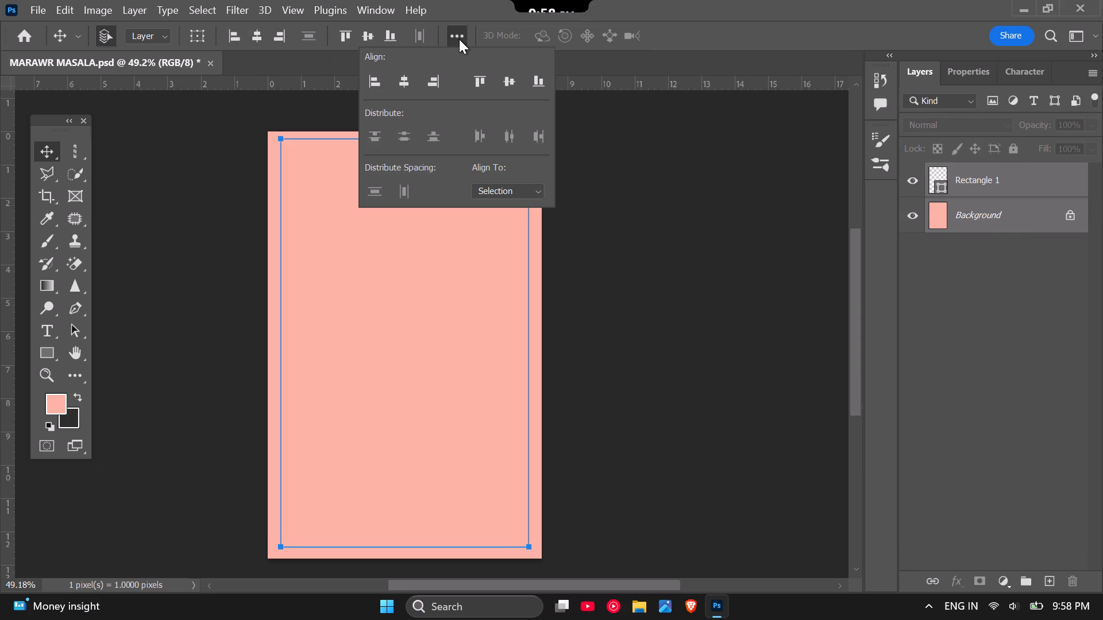
click(459, 39)
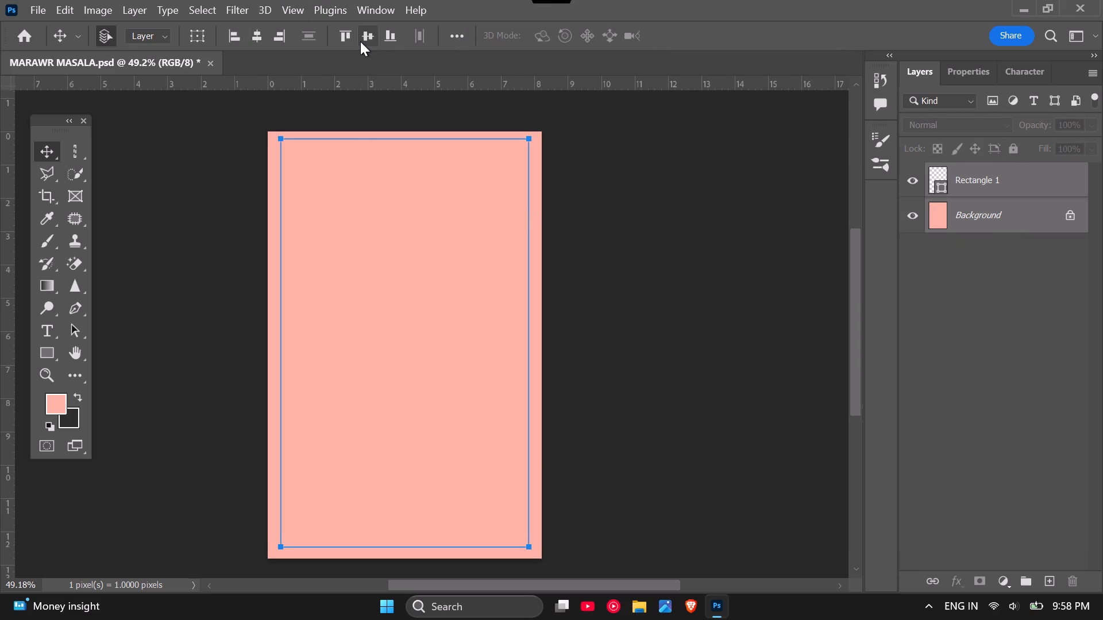
click(364, 38)
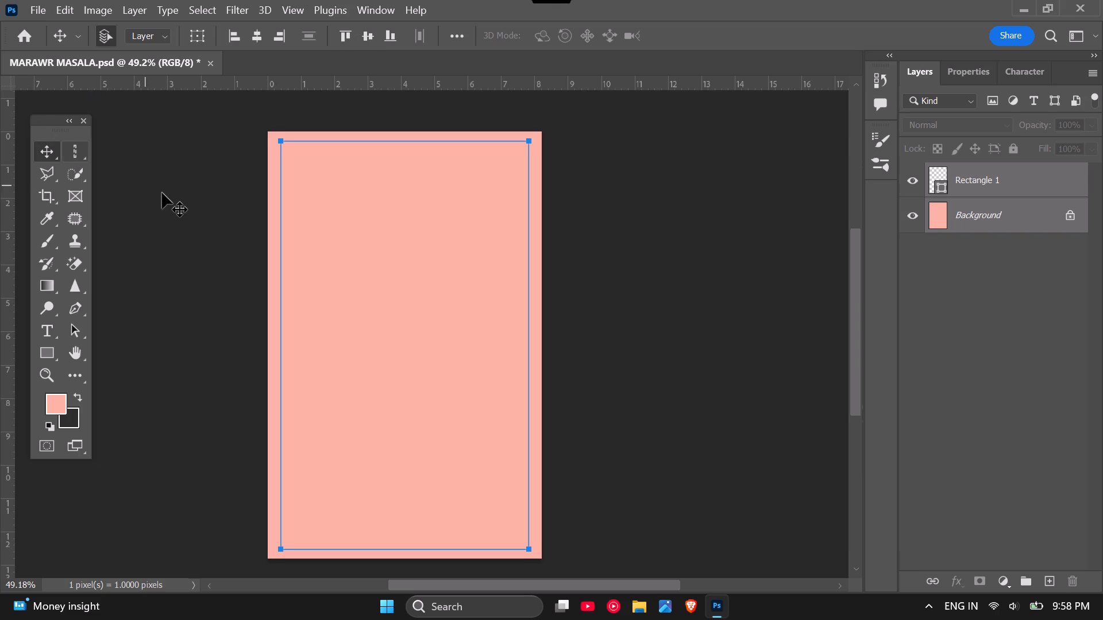
click(163, 193)
Change the stroke color of Rectangle 1 to the recently used dark red.
scroll(542, 356, up, 4)
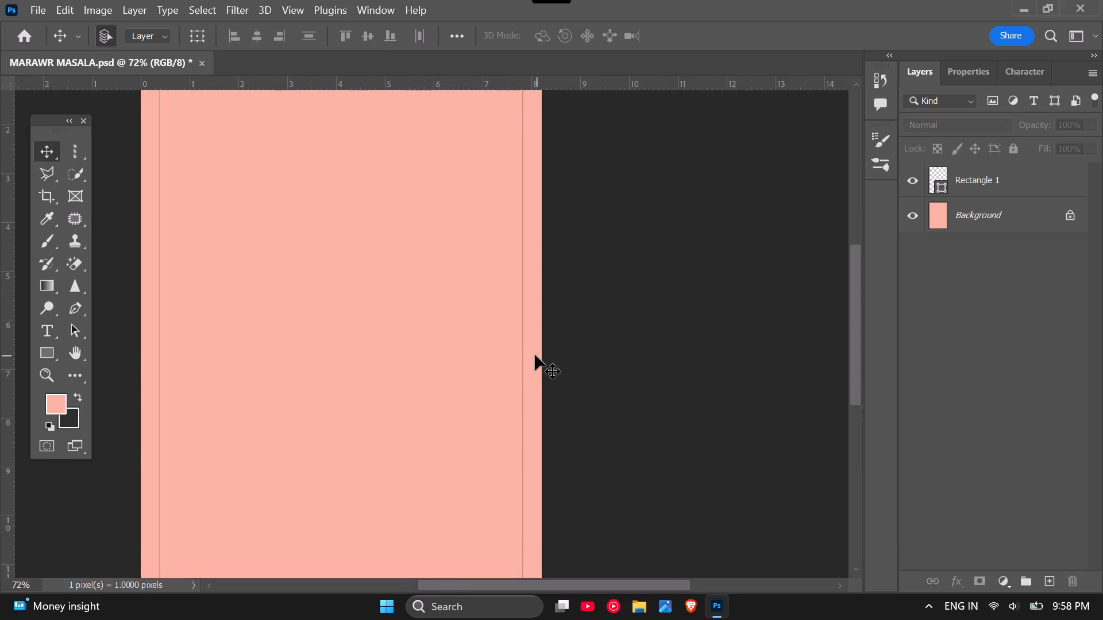
scroll(535, 355, up, 3)
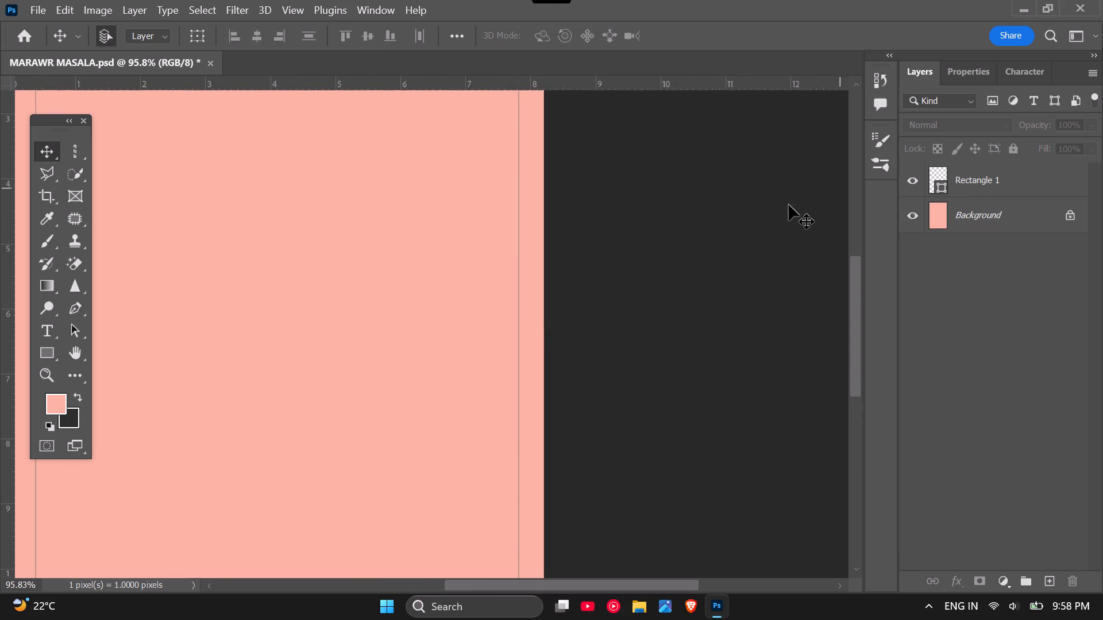
click(955, 177)
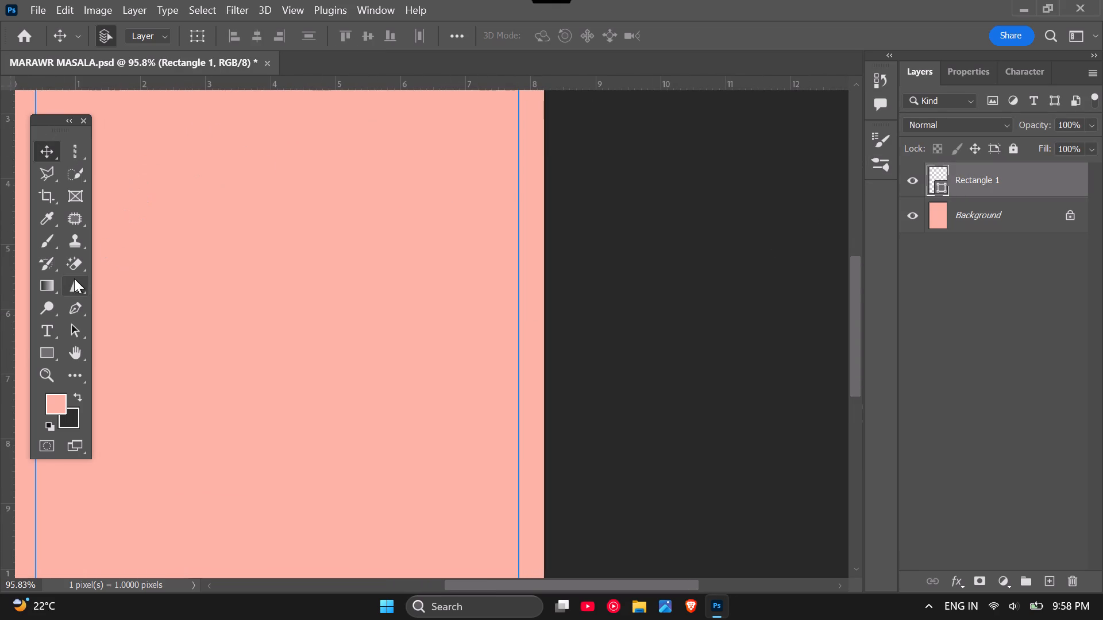
click(42, 356)
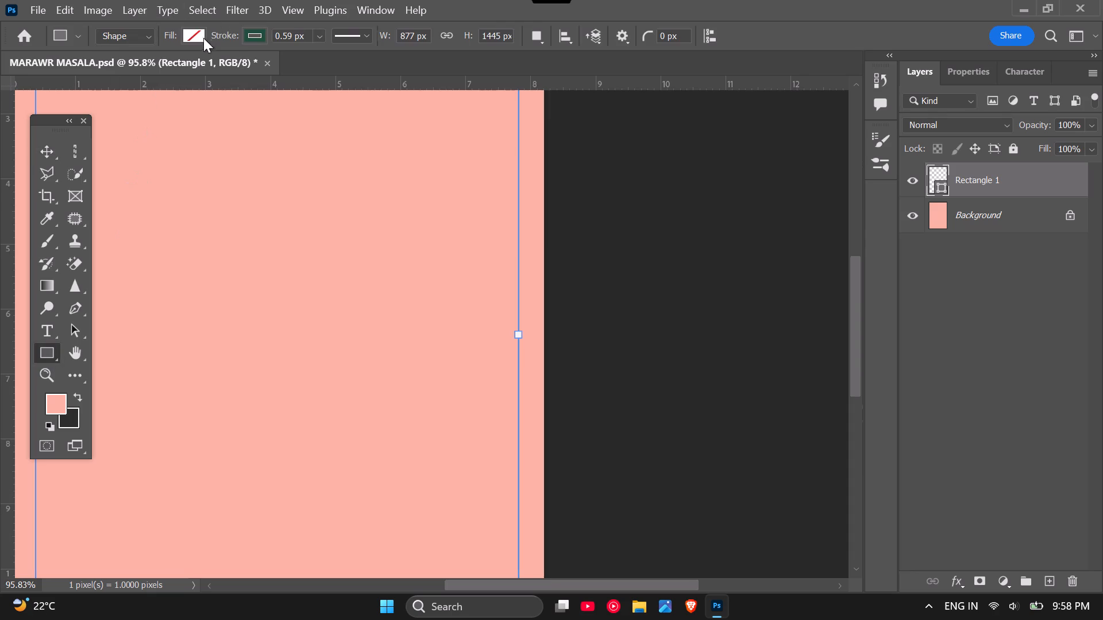
click(253, 37)
click(160, 127)
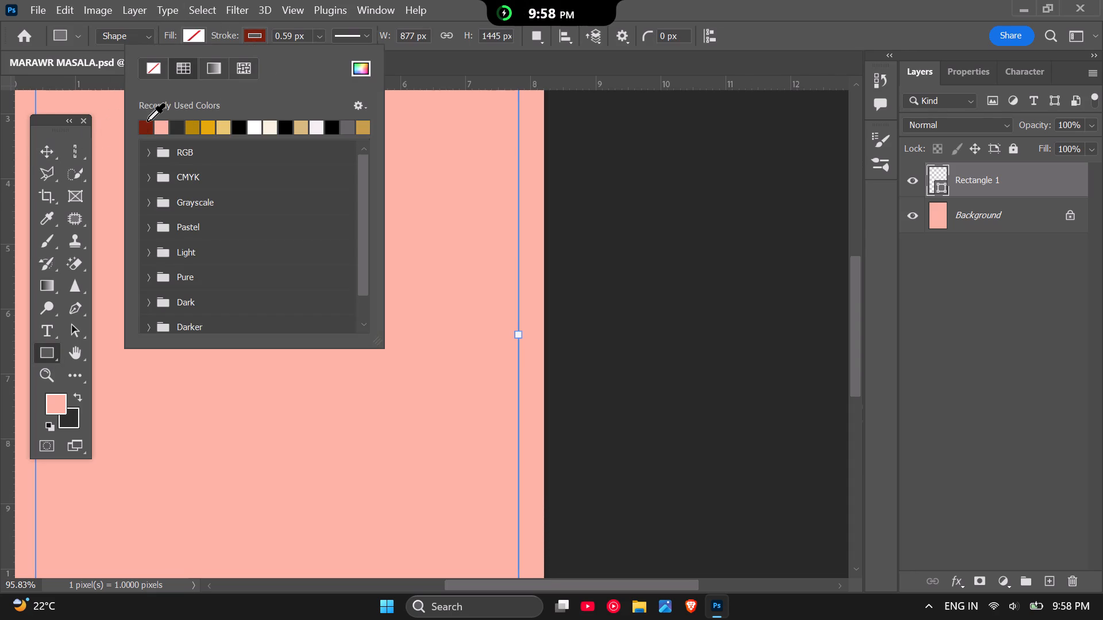
click(146, 121)
click(43, 152)
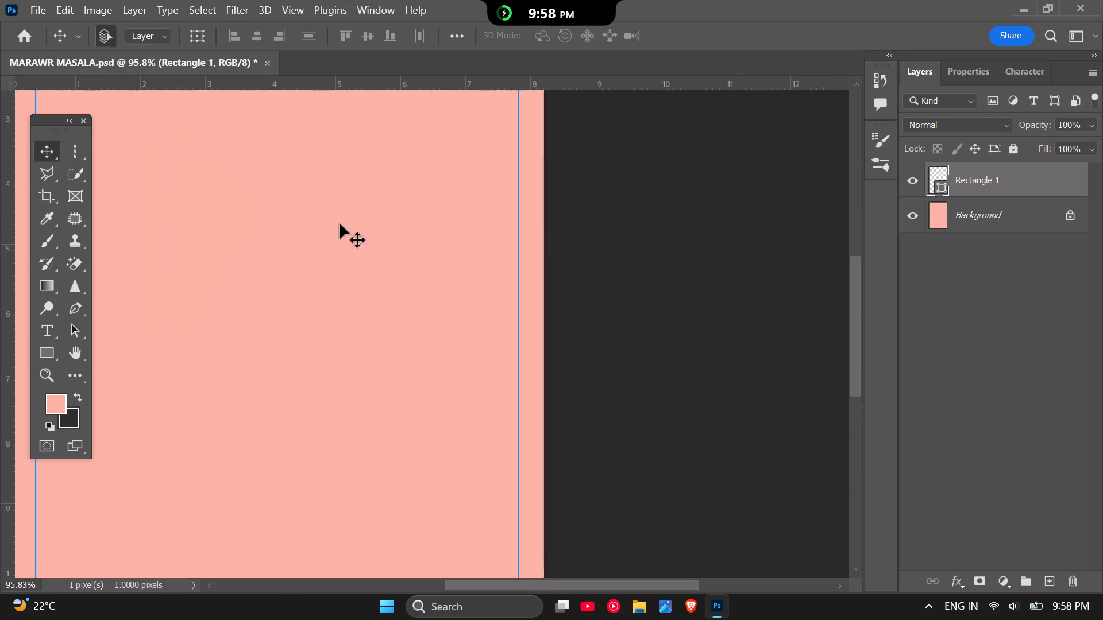
click(584, 264)
Examine the thin rectangular border and its margins at different zoom levels.
scroll(548, 265, down, 5)
scroll(491, 236, down, 4)
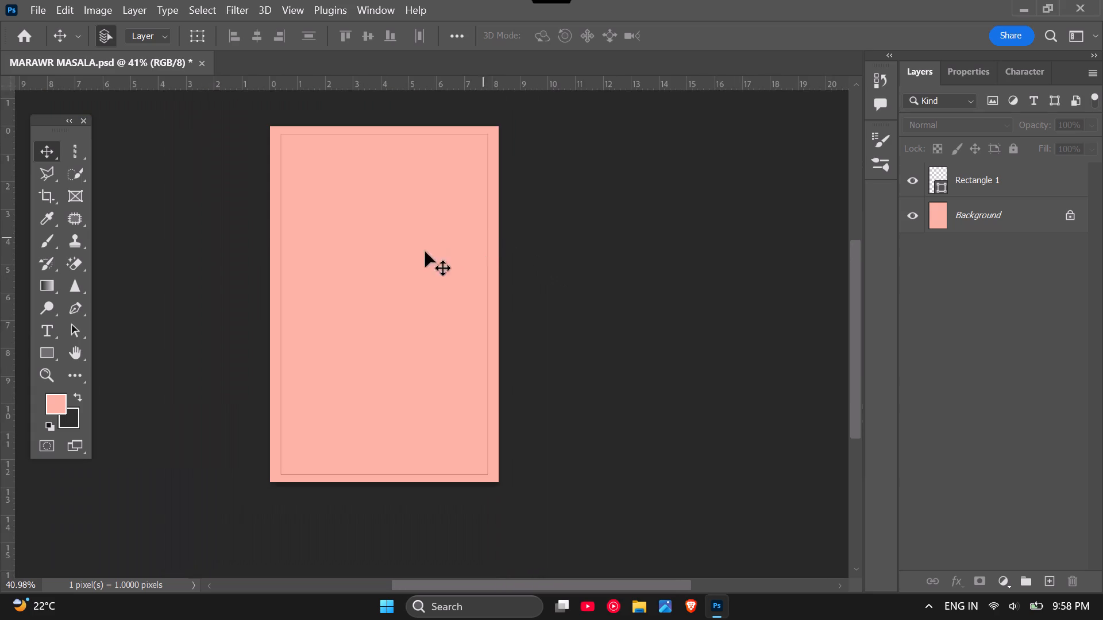
scroll(308, 212, up, 1)
scroll(351, 158, up, 2)
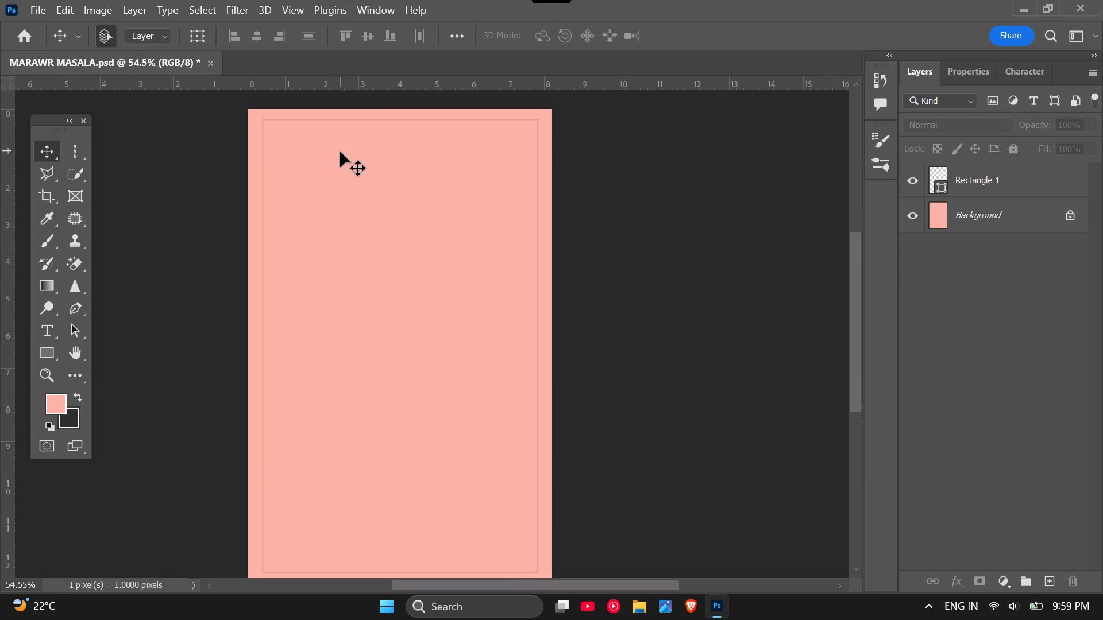
scroll(244, 95, up, 3)
scroll(290, 187, down, 3)
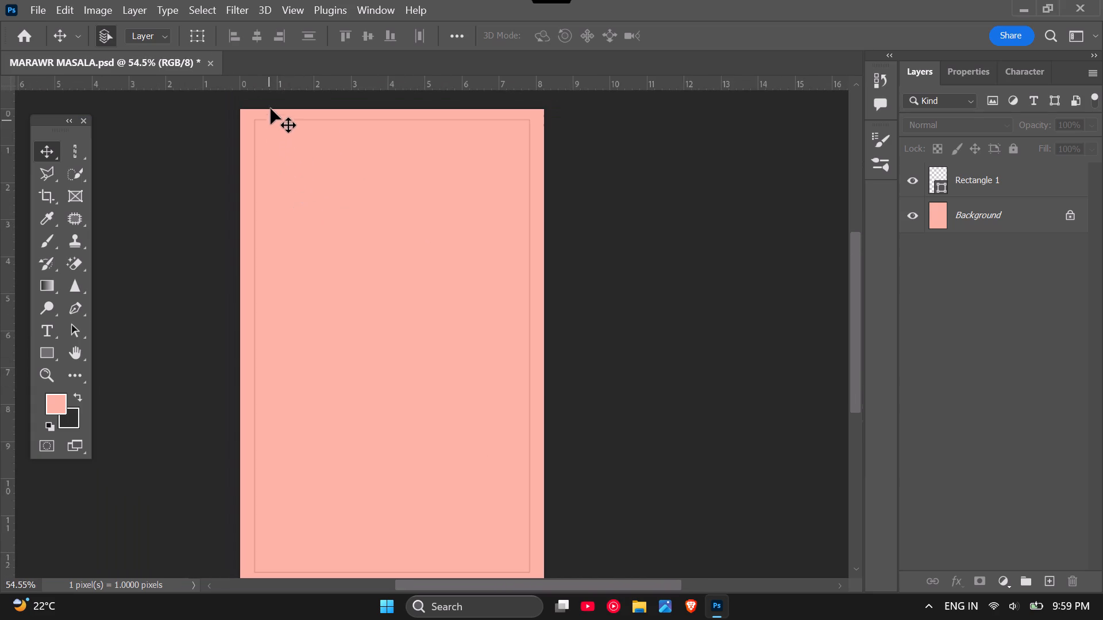
scroll(271, 106, up, 3)
scroll(263, 140, down, 6)
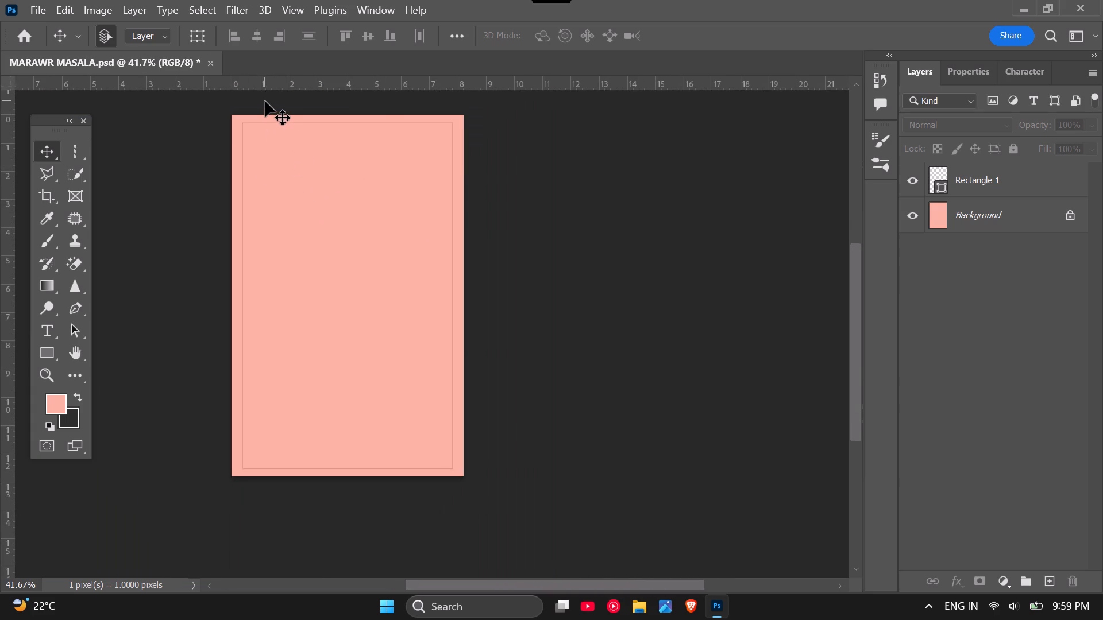
scroll(268, 97, up, 2)
scroll(267, 111, down, 3)
Draw an unfilled rectangle of about 560 × 525 px with a thin dark green stroke, starting at the border's upper-left corner.
key(space)
key(space)
key(space)
key(space)
key(space)
key(space)
key(space)
key(space)
key(space)
key(space)
key(space)
key(space)
key(space)
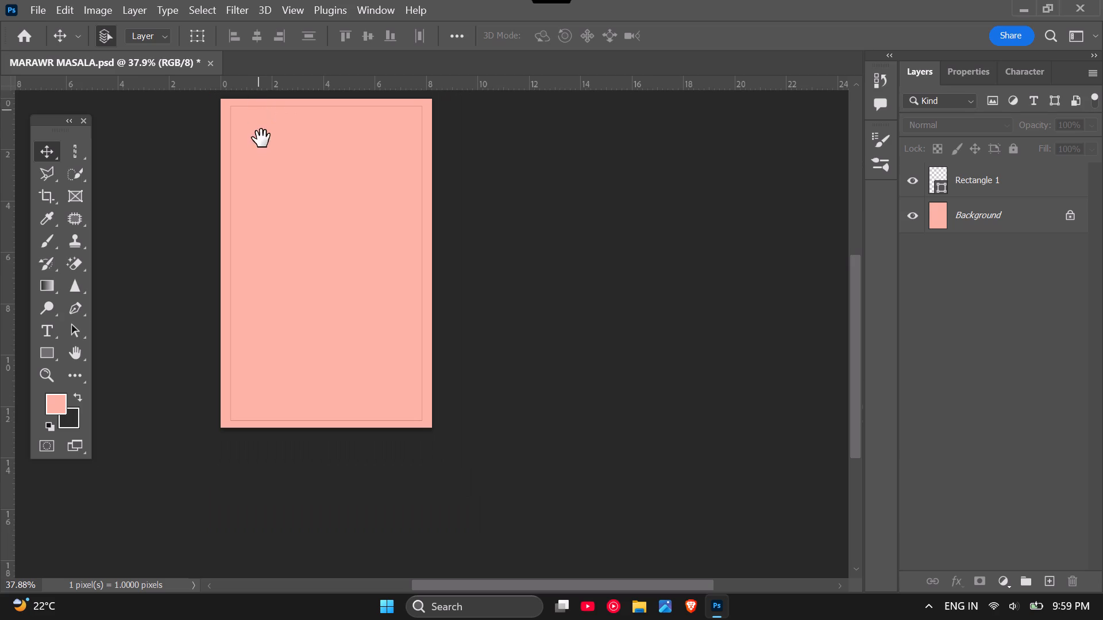
drag(261, 142, 285, 199)
scroll(283, 206, up, 2)
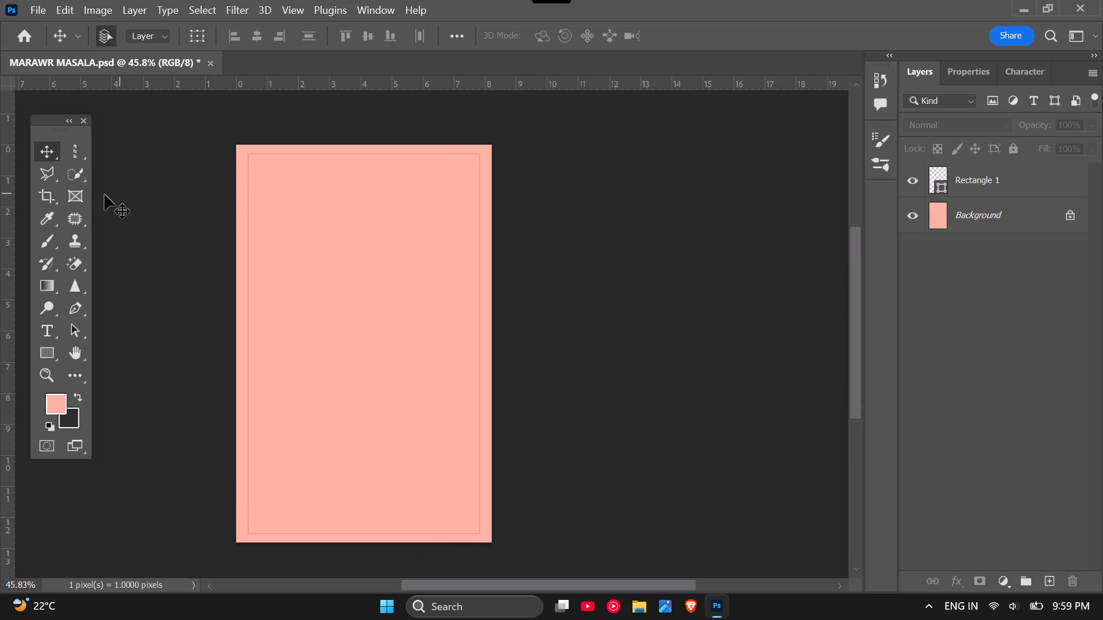
click(50, 351)
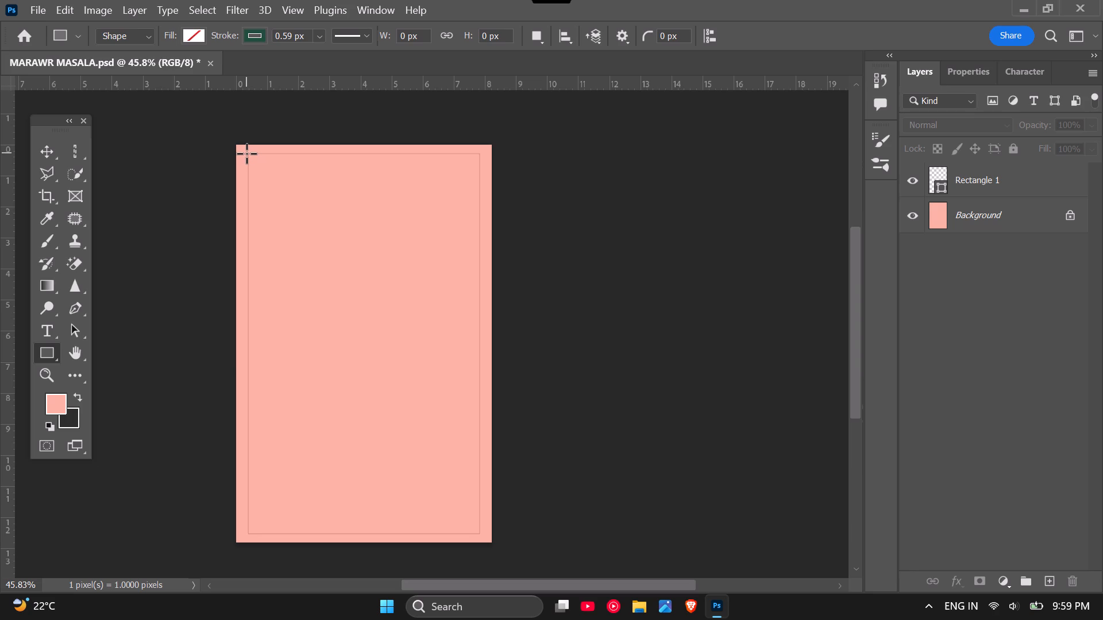
drag(246, 153, 392, 289)
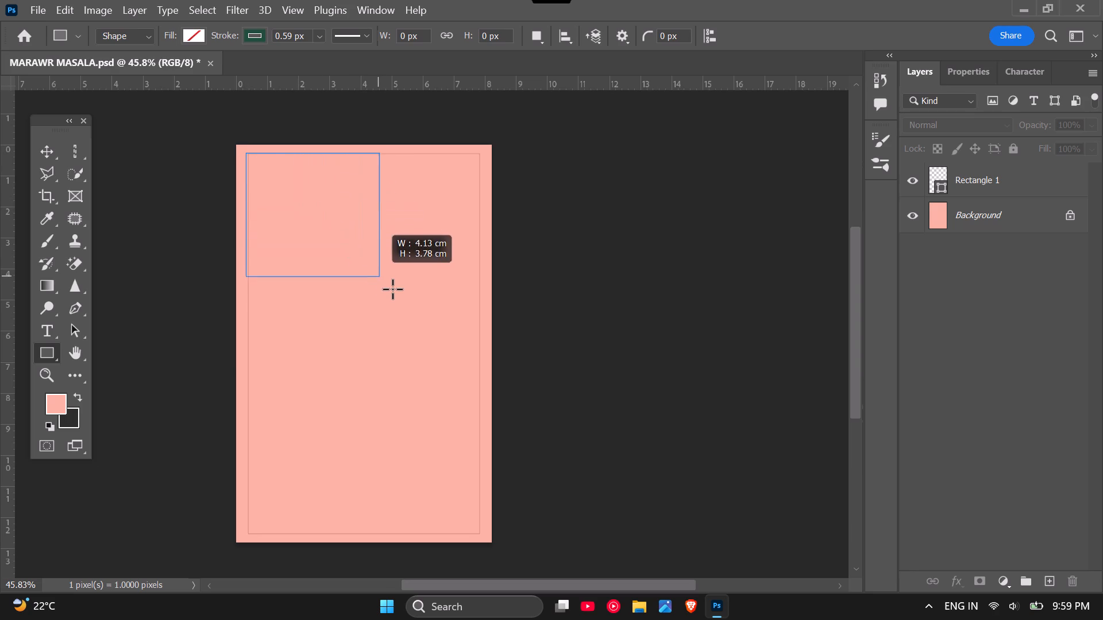
drag(392, 289, 394, 290)
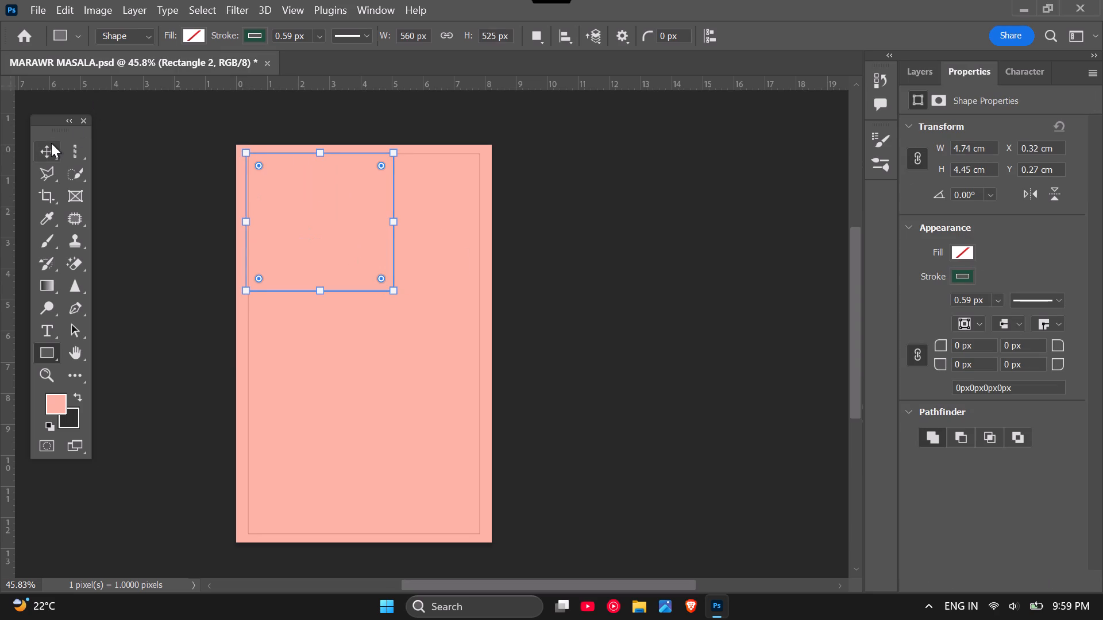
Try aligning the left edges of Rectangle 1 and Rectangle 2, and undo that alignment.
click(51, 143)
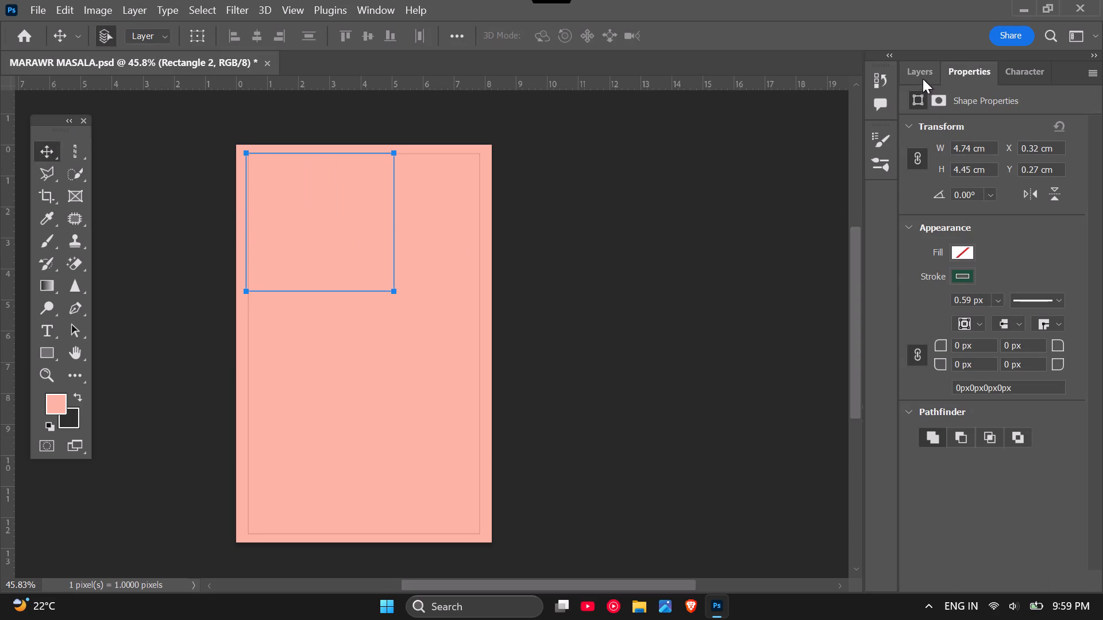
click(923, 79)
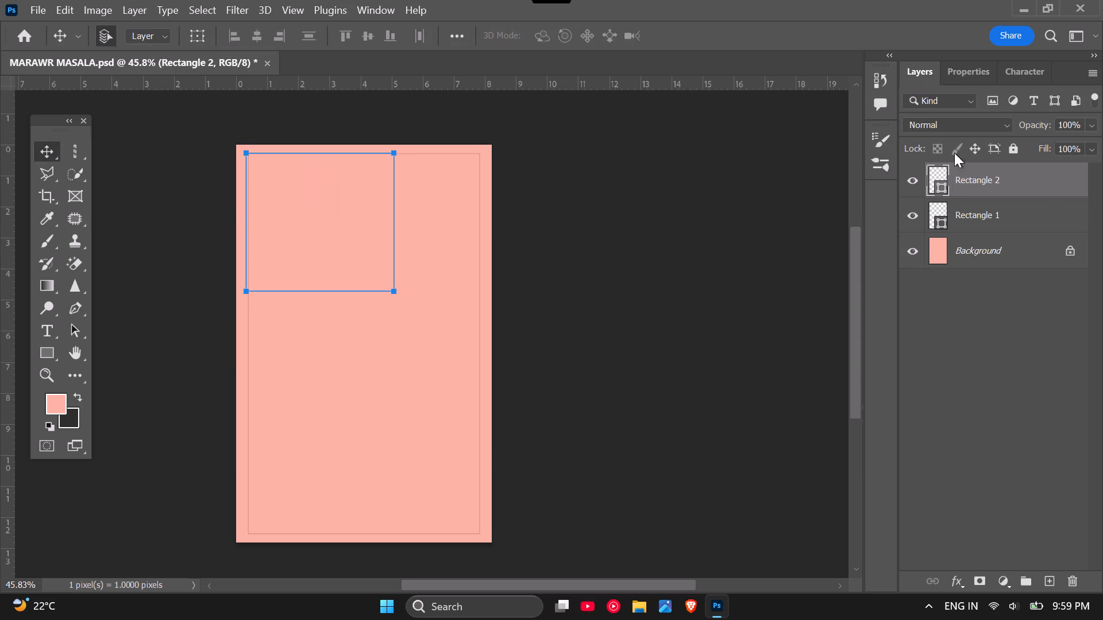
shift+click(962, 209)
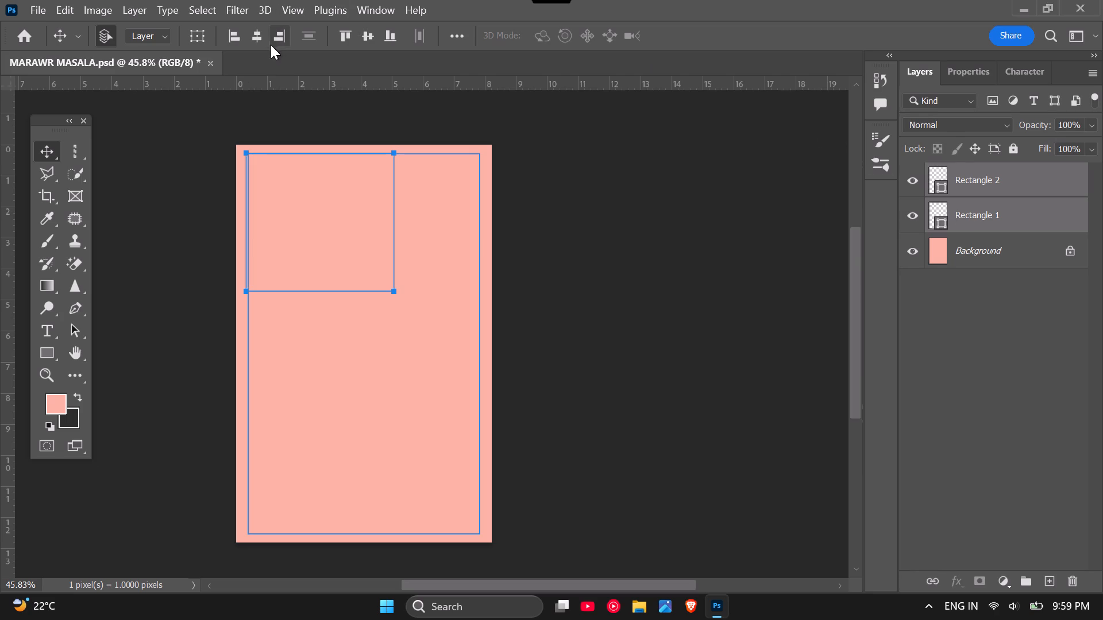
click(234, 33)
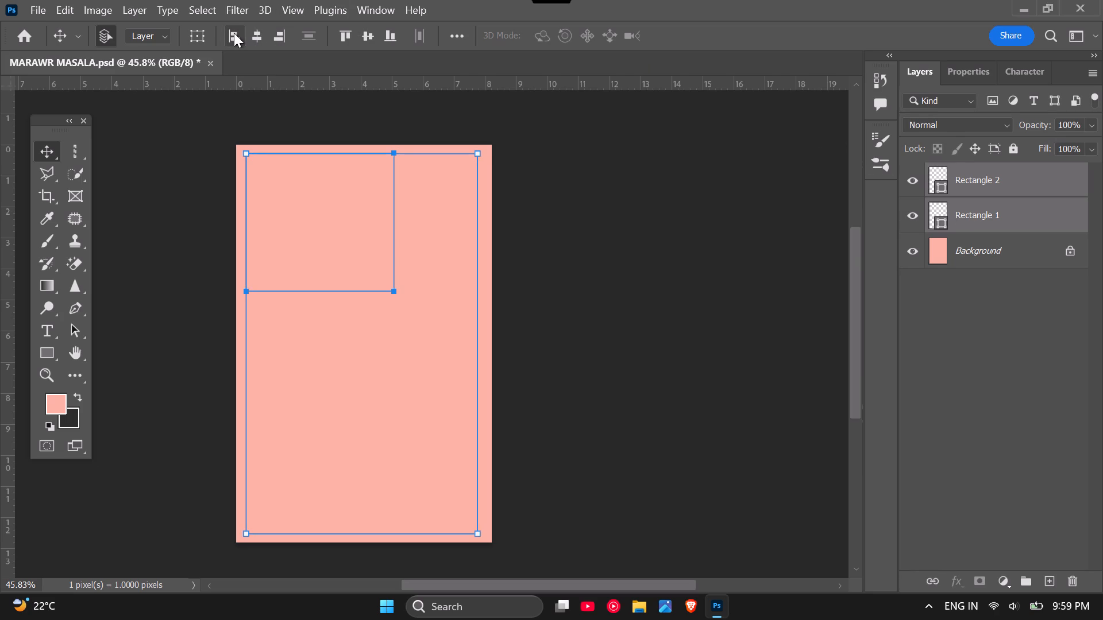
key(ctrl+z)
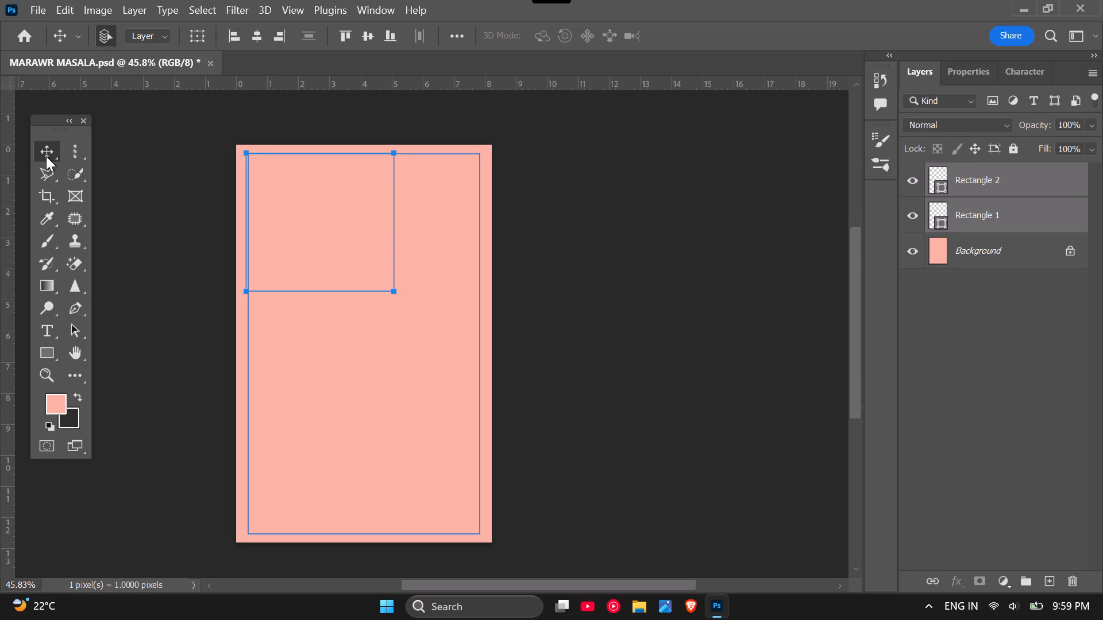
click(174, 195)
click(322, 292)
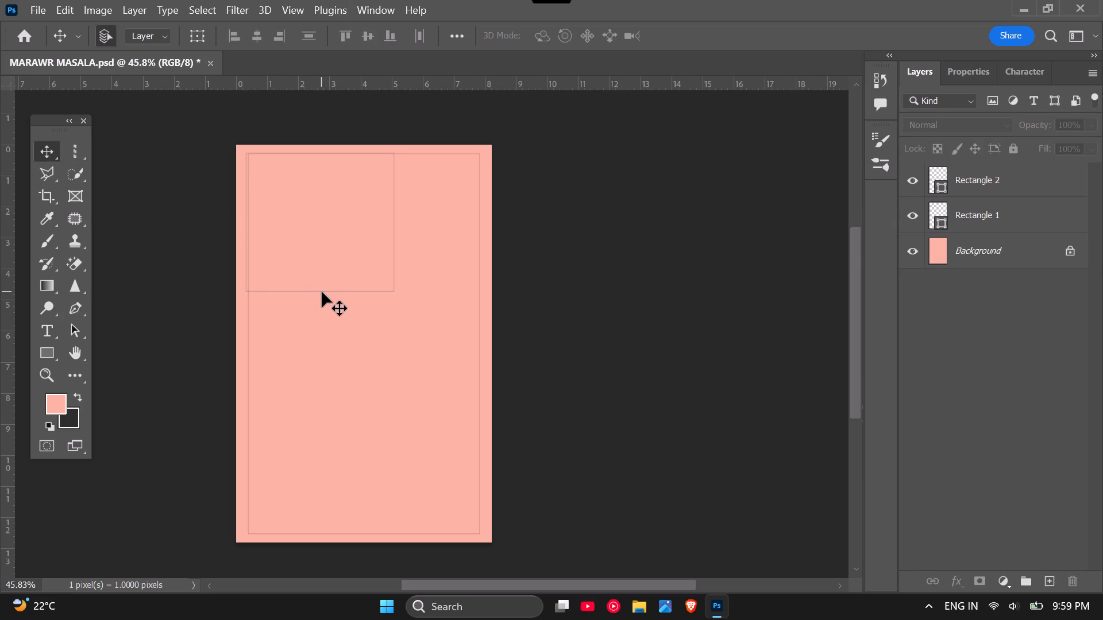
Align Rectangle 1 and Rectangle 2 by their left edges and top edges.
click(958, 202)
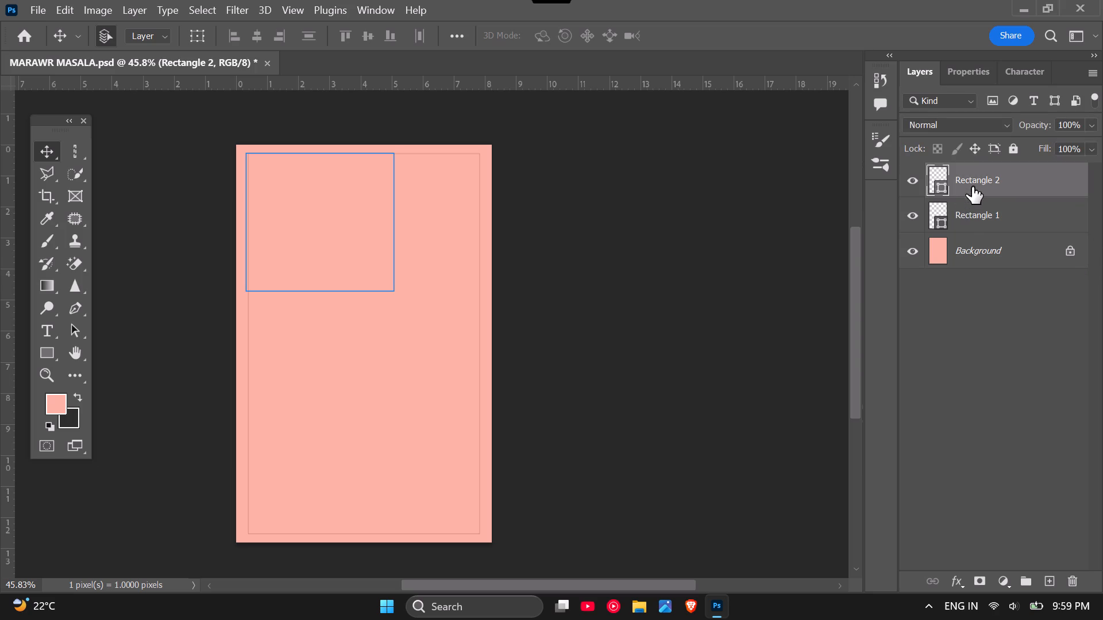
shift+click(966, 215)
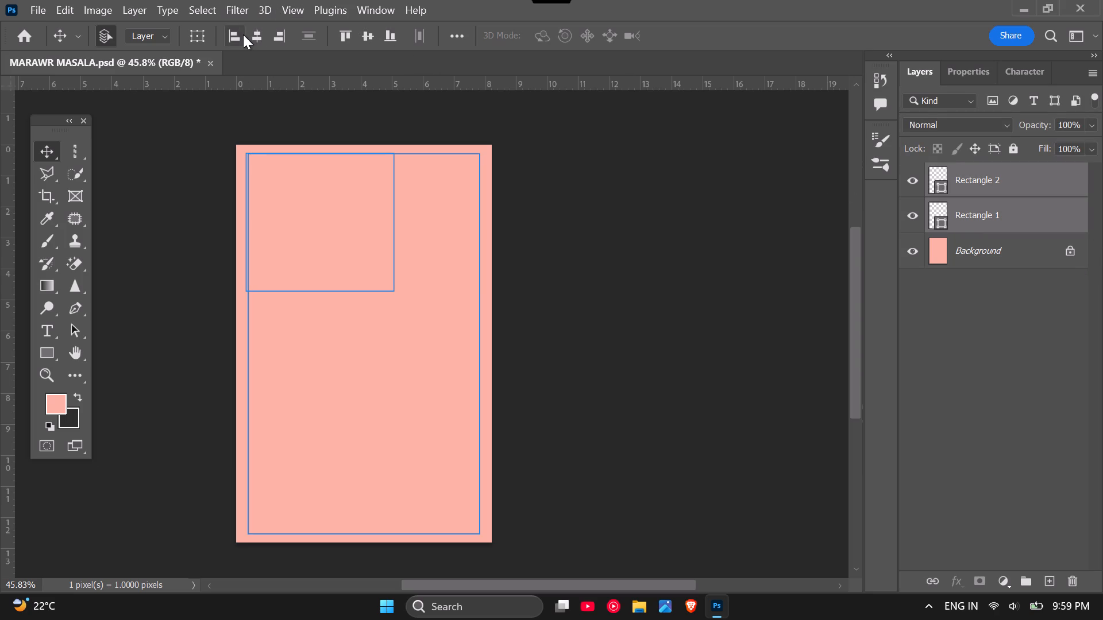
click(243, 34)
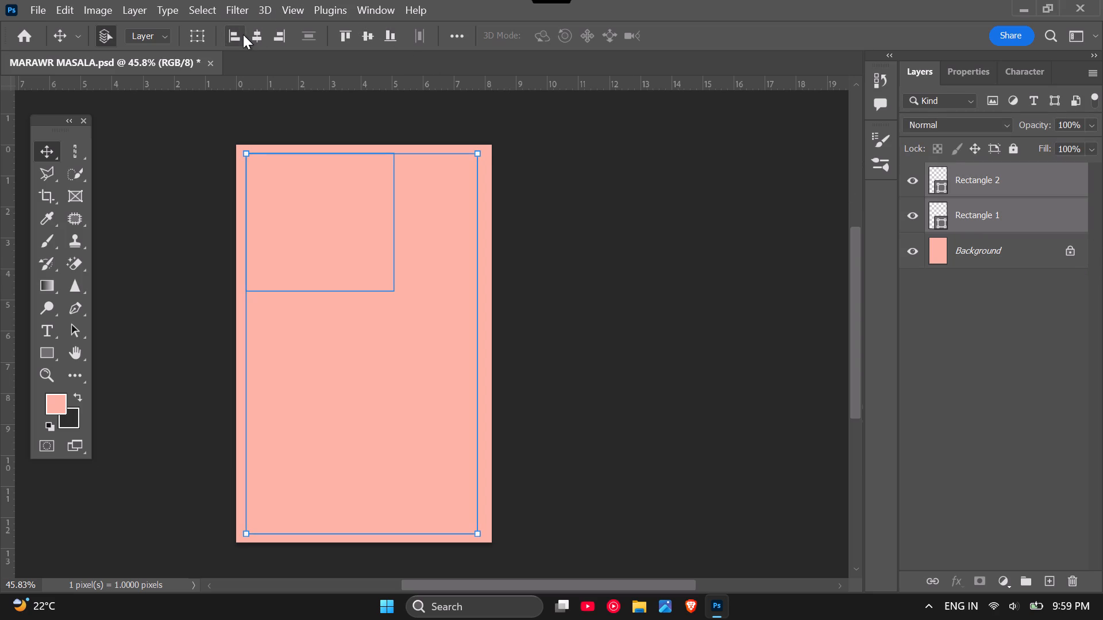
click(342, 34)
click(624, 292)
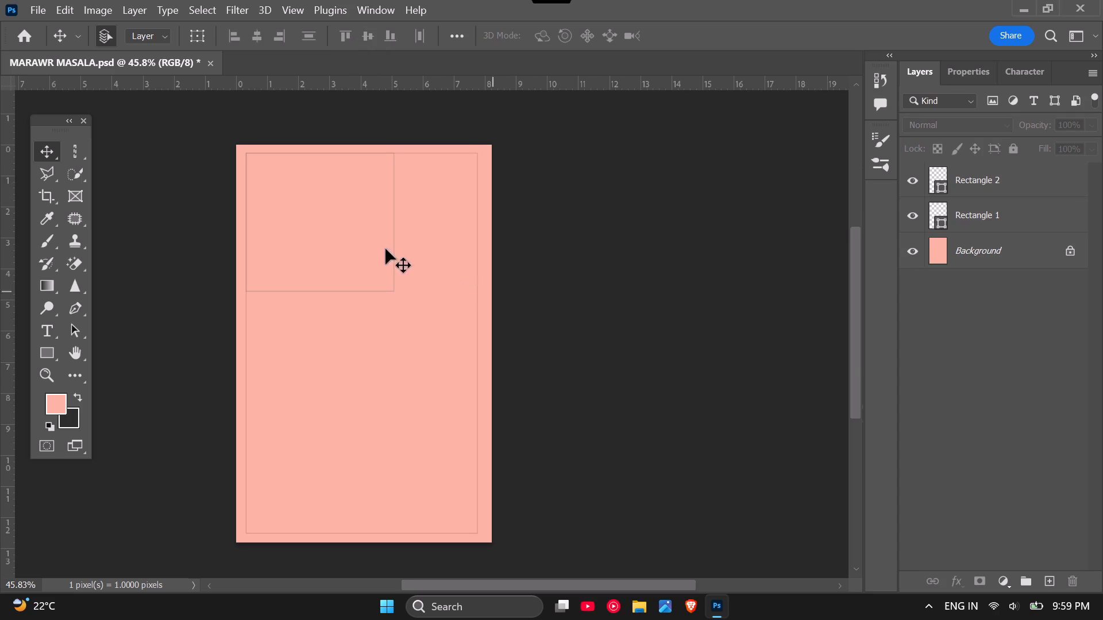
scroll(371, 224, up, 3)
scroll(225, 133, up, 5)
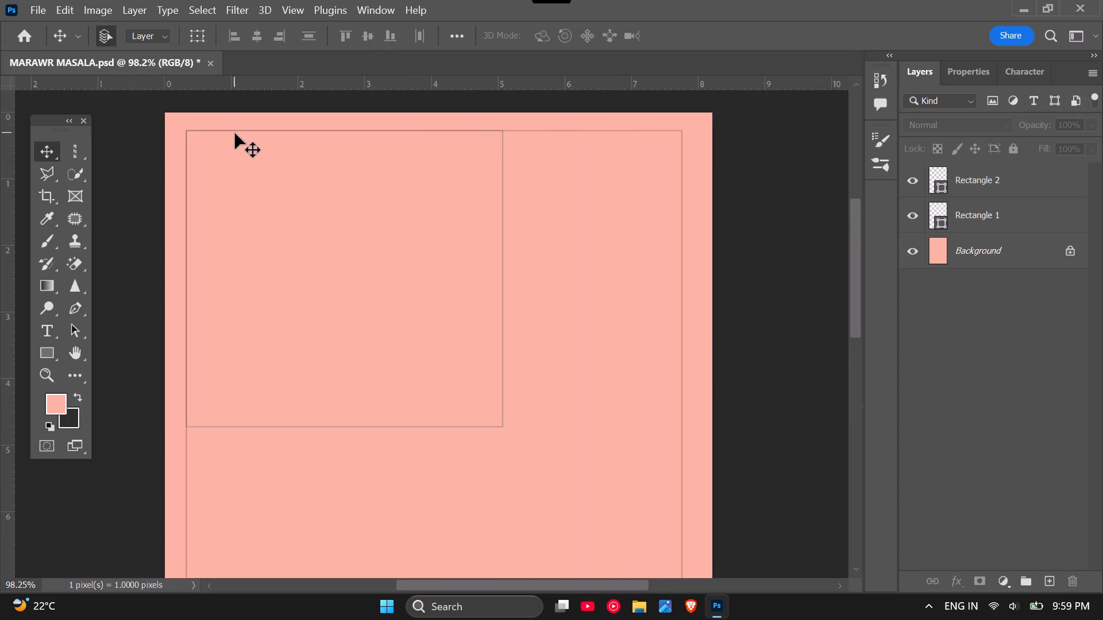
scroll(277, 179, down, 7)
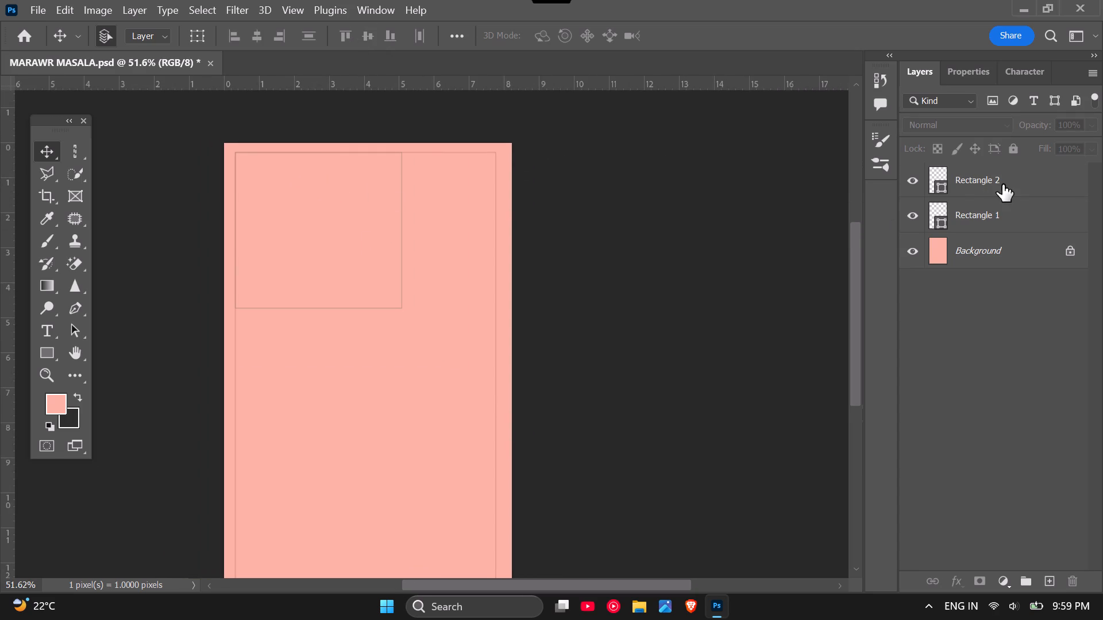
Align Rectangle 1 and Rectangle 2 with the Background layer by their horizontal centres.
click(1002, 184)
shift+click(993, 210)
shift+click(992, 246)
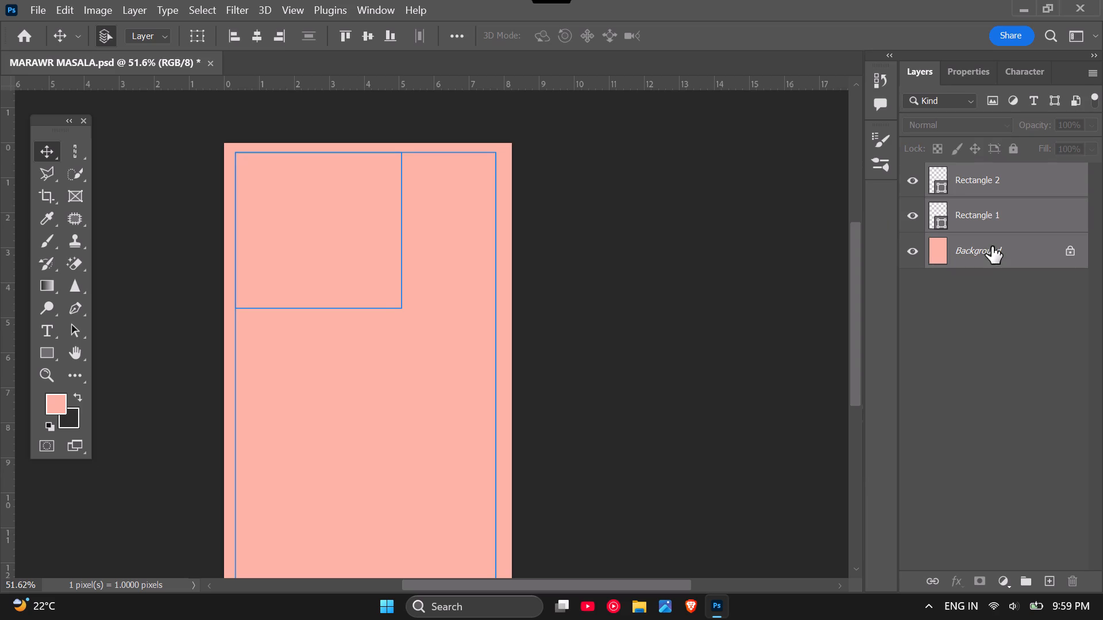
click(256, 41)
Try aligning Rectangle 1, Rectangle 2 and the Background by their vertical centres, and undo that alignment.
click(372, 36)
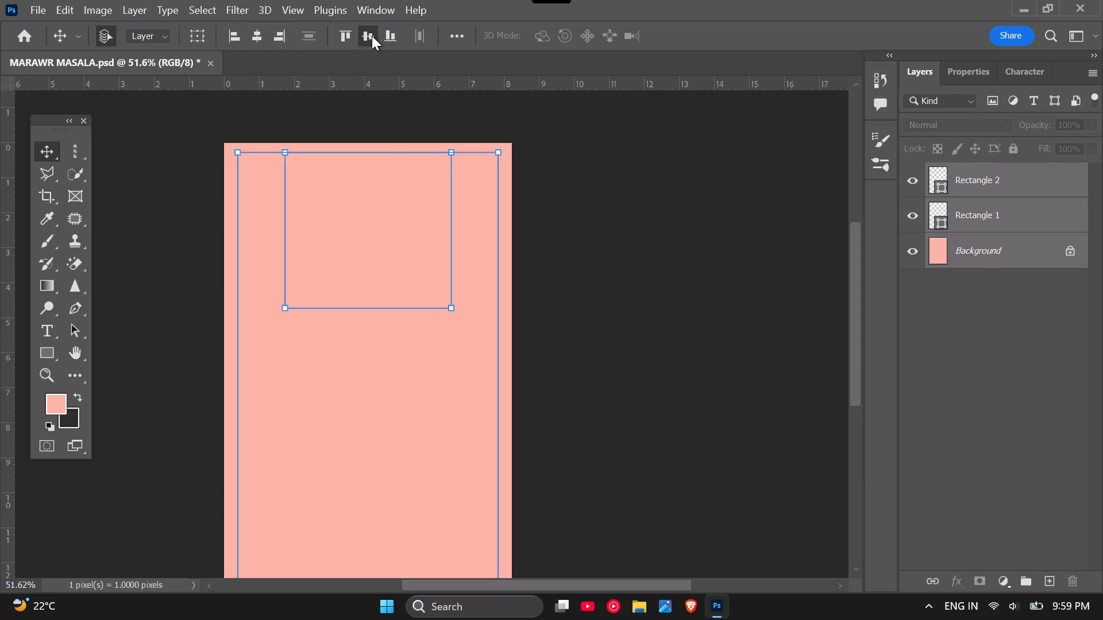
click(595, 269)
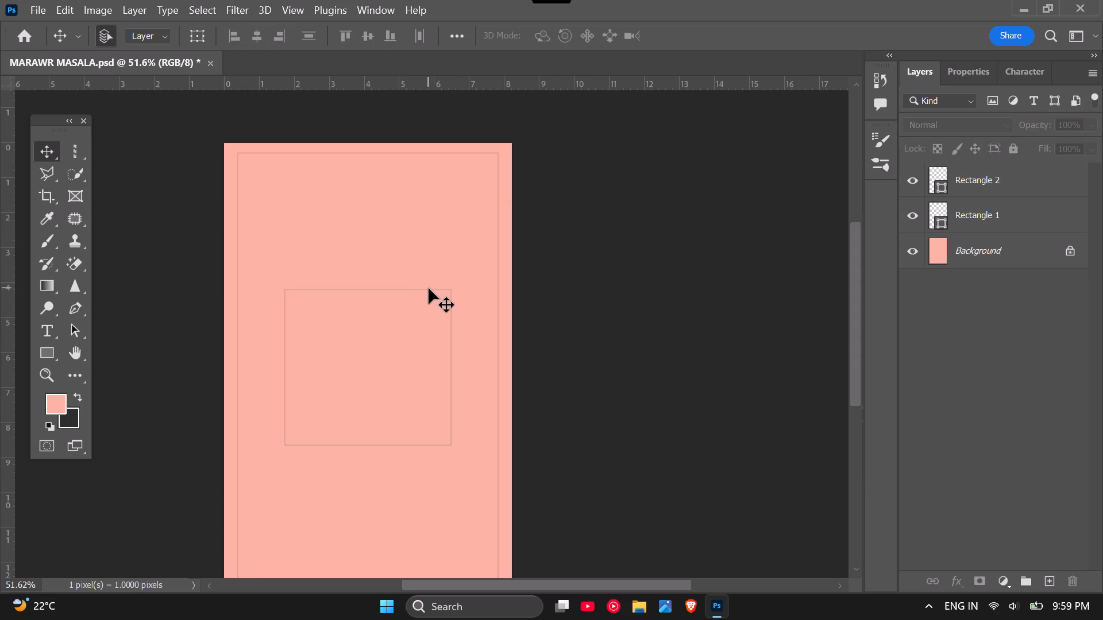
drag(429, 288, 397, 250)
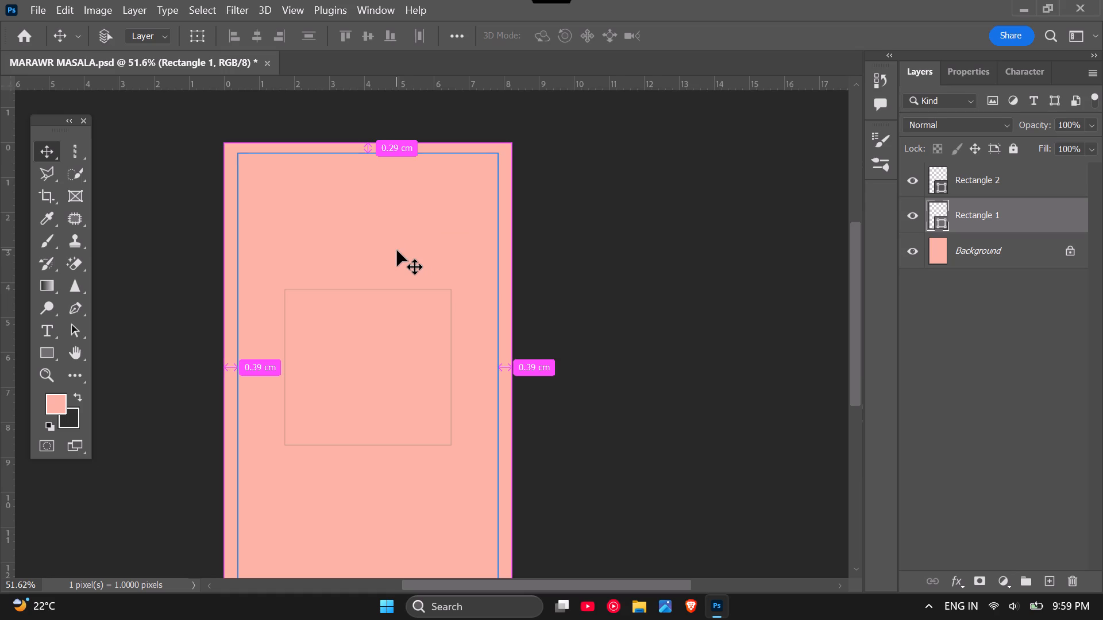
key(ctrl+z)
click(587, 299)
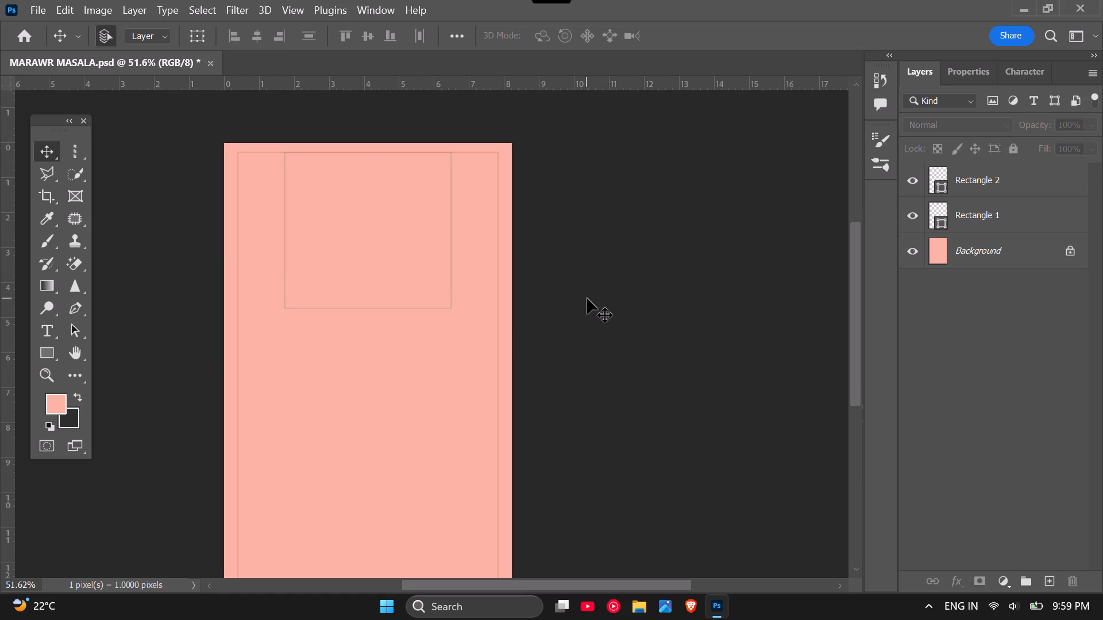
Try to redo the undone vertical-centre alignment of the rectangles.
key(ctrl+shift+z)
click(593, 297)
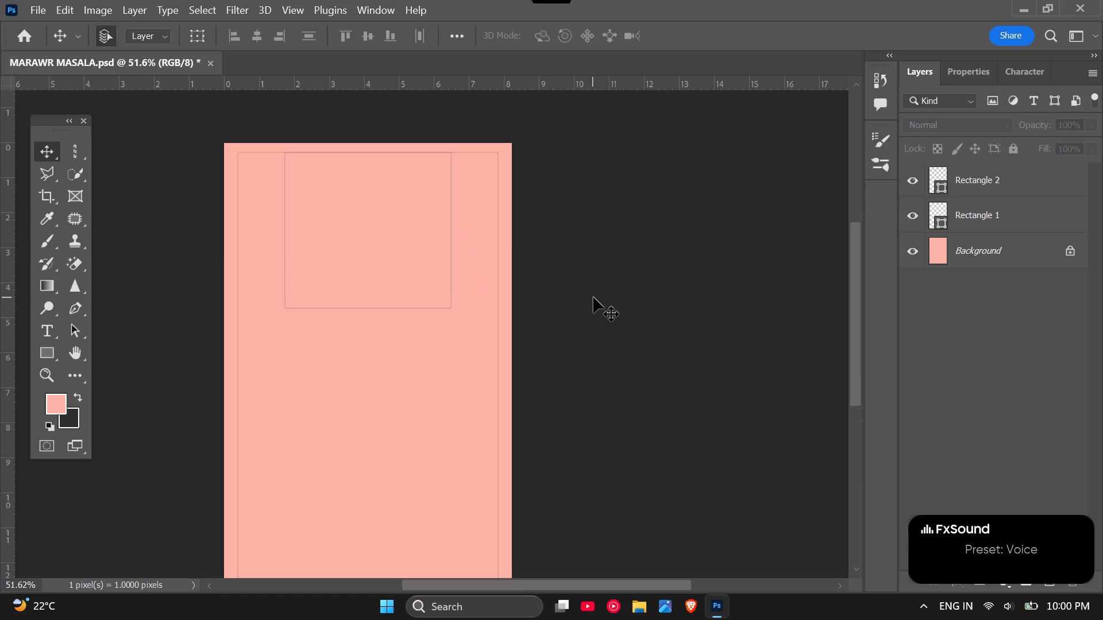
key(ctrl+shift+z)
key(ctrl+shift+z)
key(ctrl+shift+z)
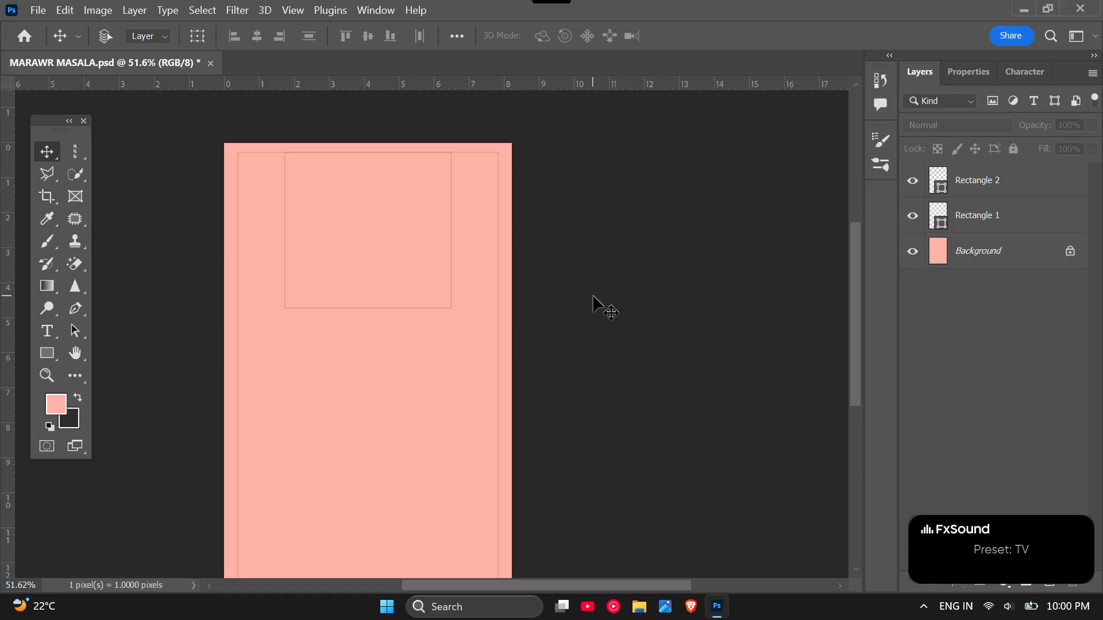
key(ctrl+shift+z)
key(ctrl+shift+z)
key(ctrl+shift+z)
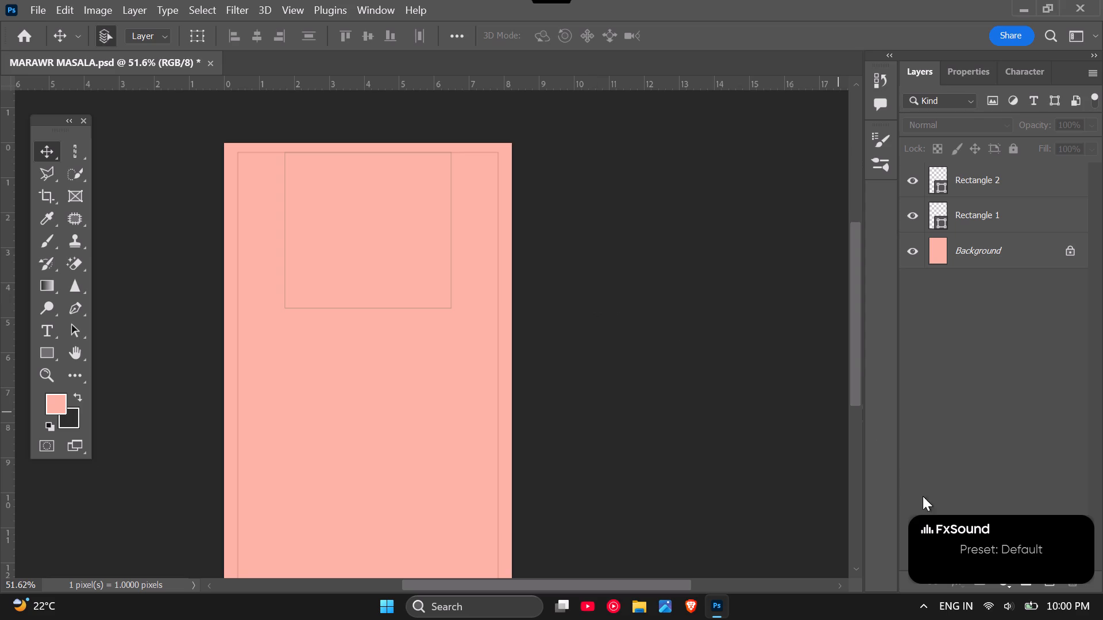
Switch to FxSound and turn off its Always On Top option.
click(932, 600)
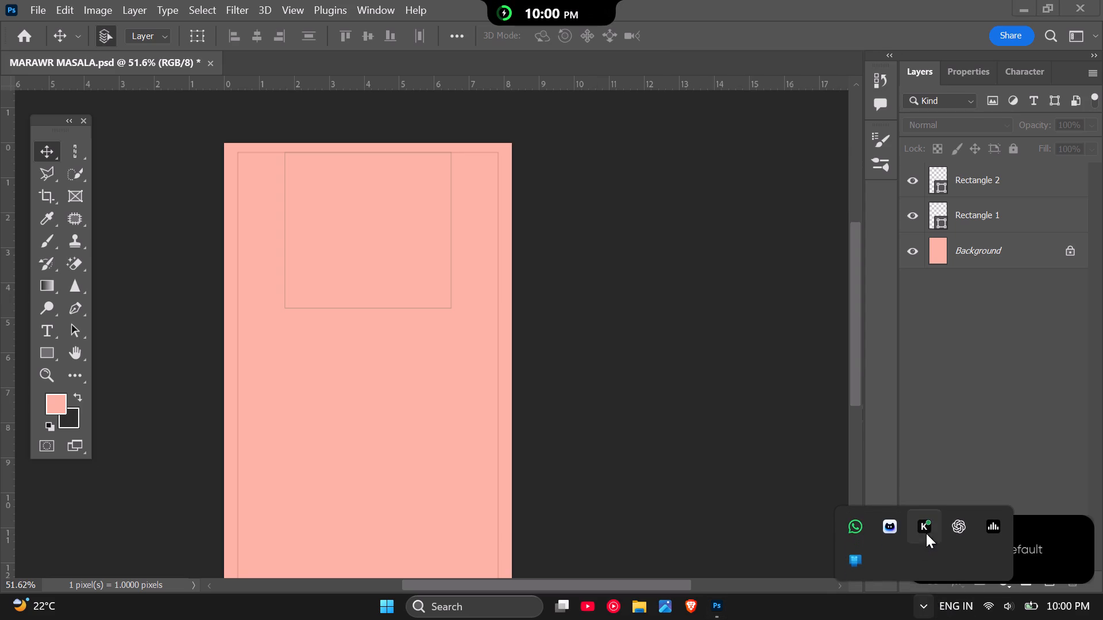
click(990, 518)
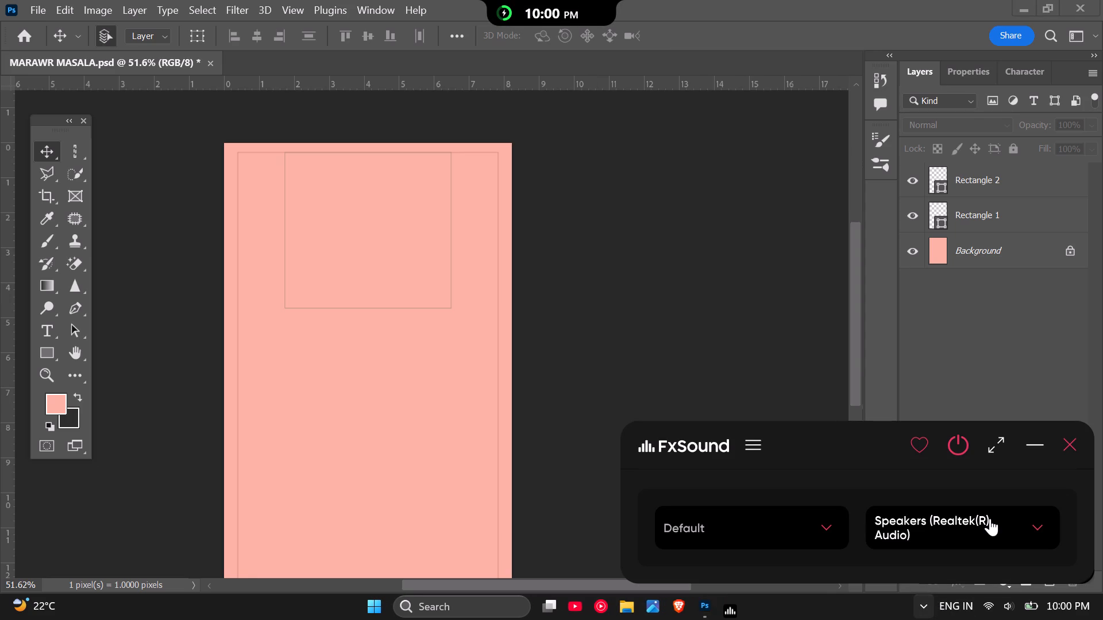
click(750, 445)
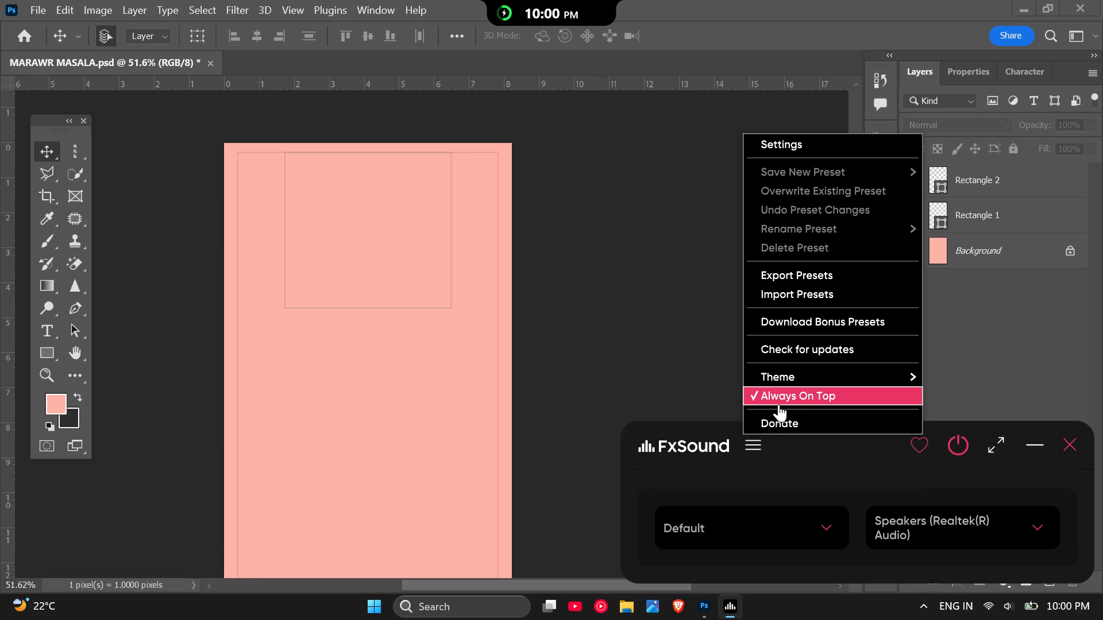
click(761, 397)
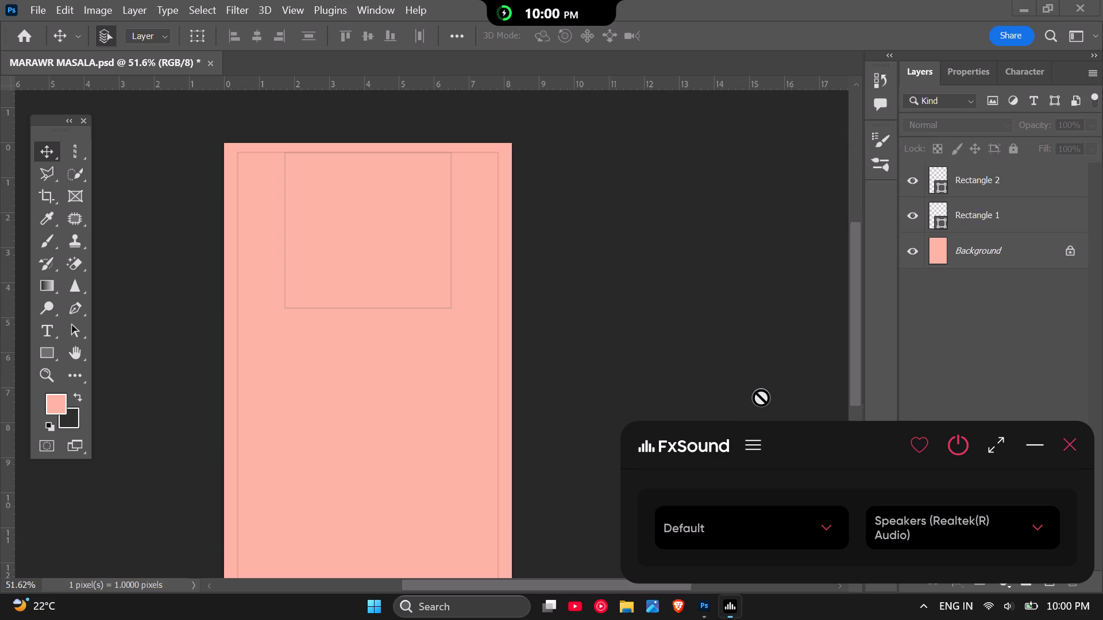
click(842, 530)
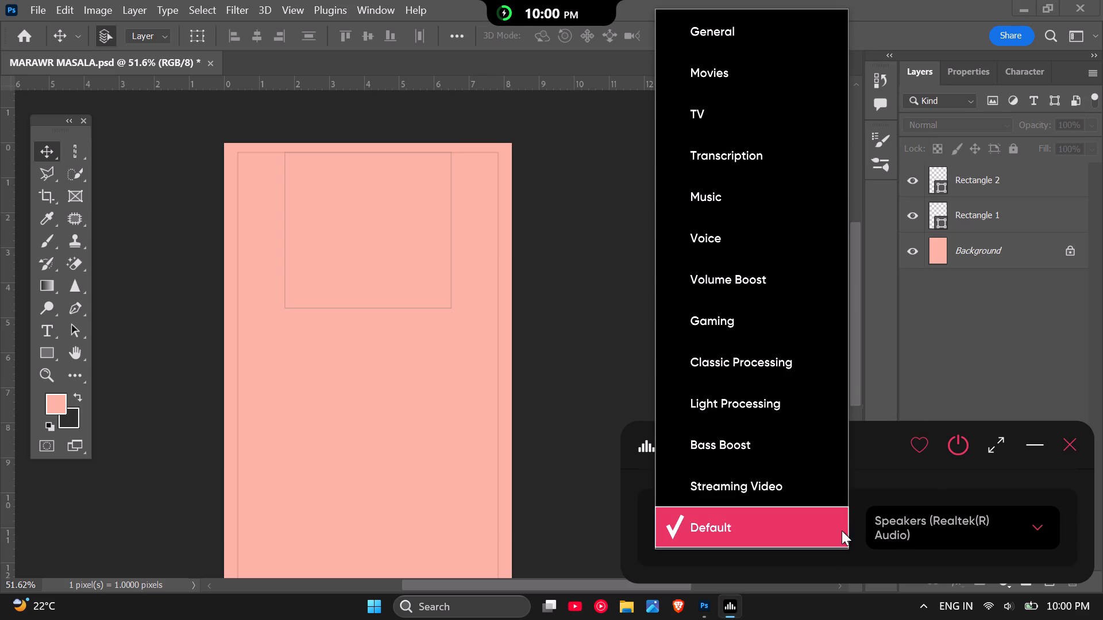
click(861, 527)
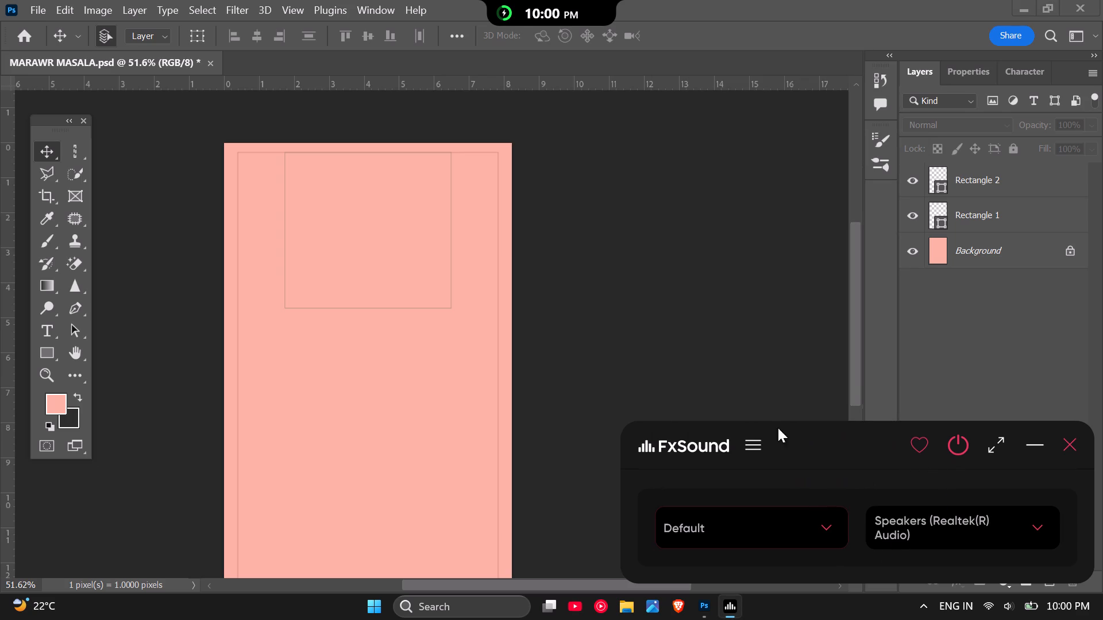
Disable the keyboard shortcuts in FxSound's General preferences and close the settings.
click(747, 441)
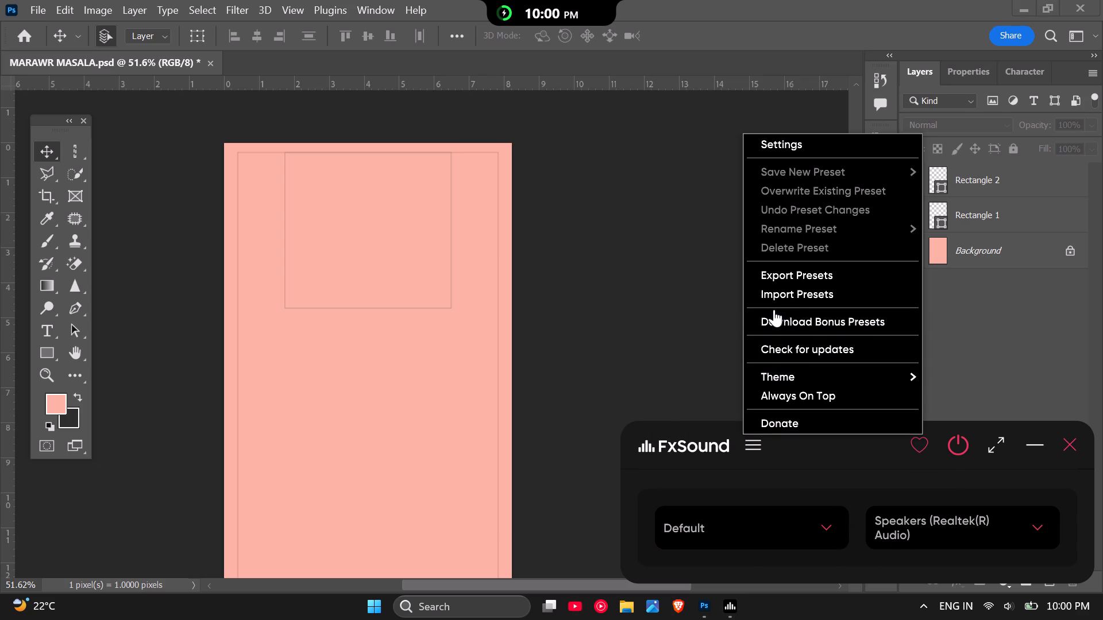
click(773, 149)
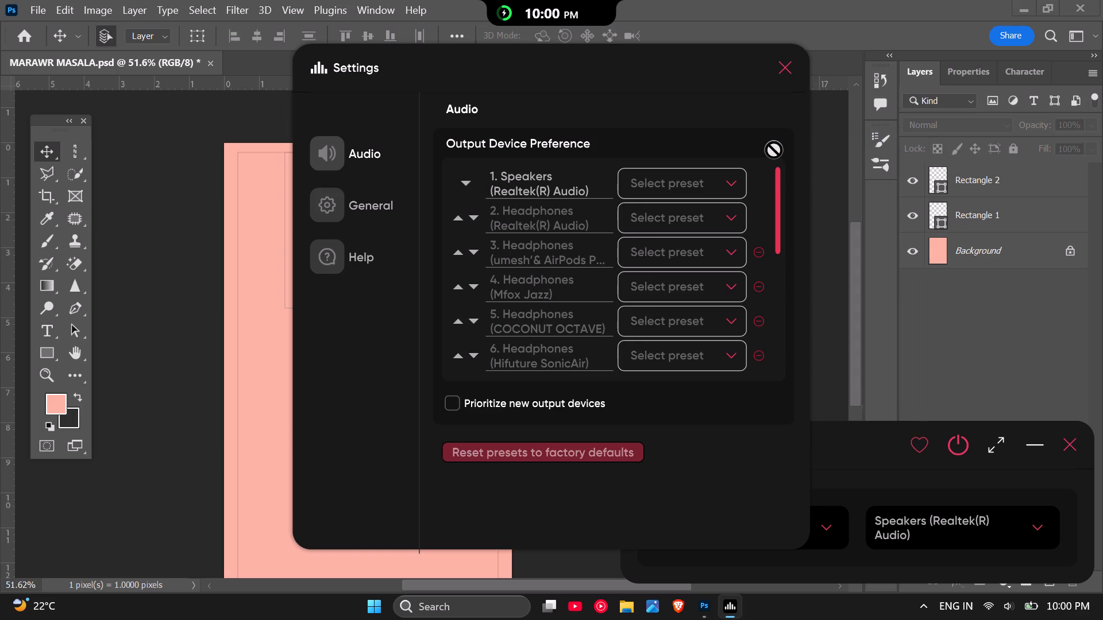
click(369, 199)
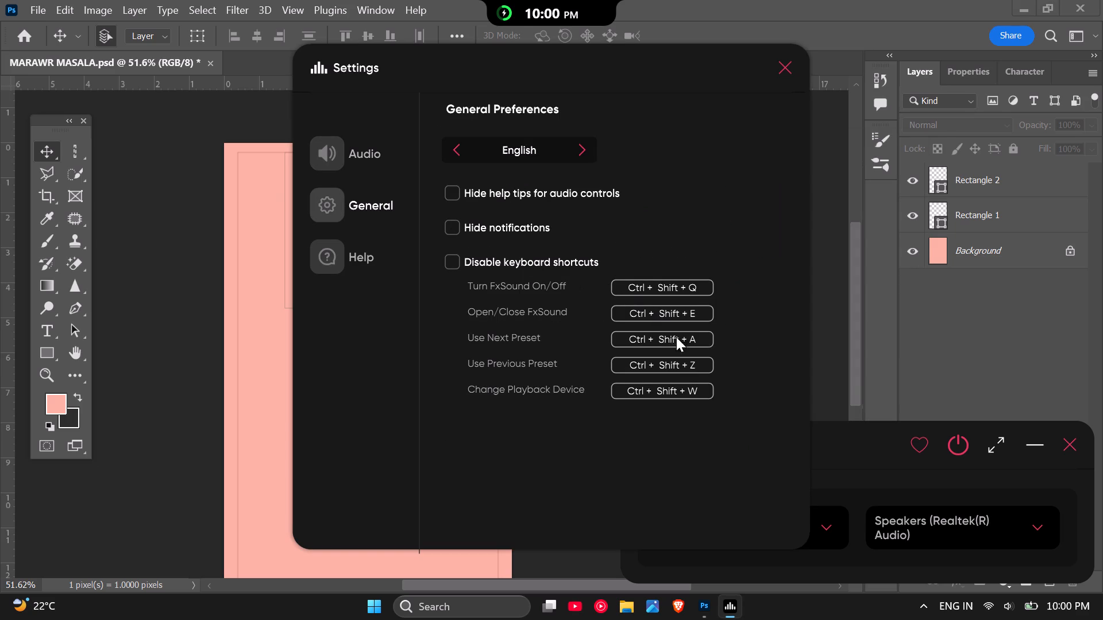
click(685, 369)
double_click(696, 366)
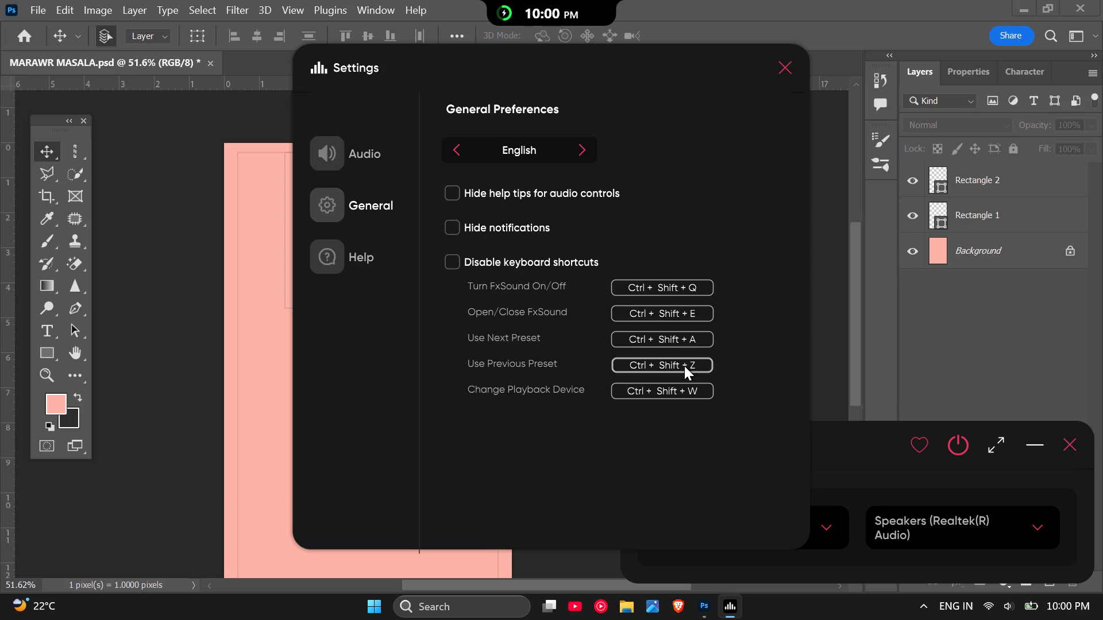
click(684, 366)
drag(682, 366, 676, 364)
click(657, 357)
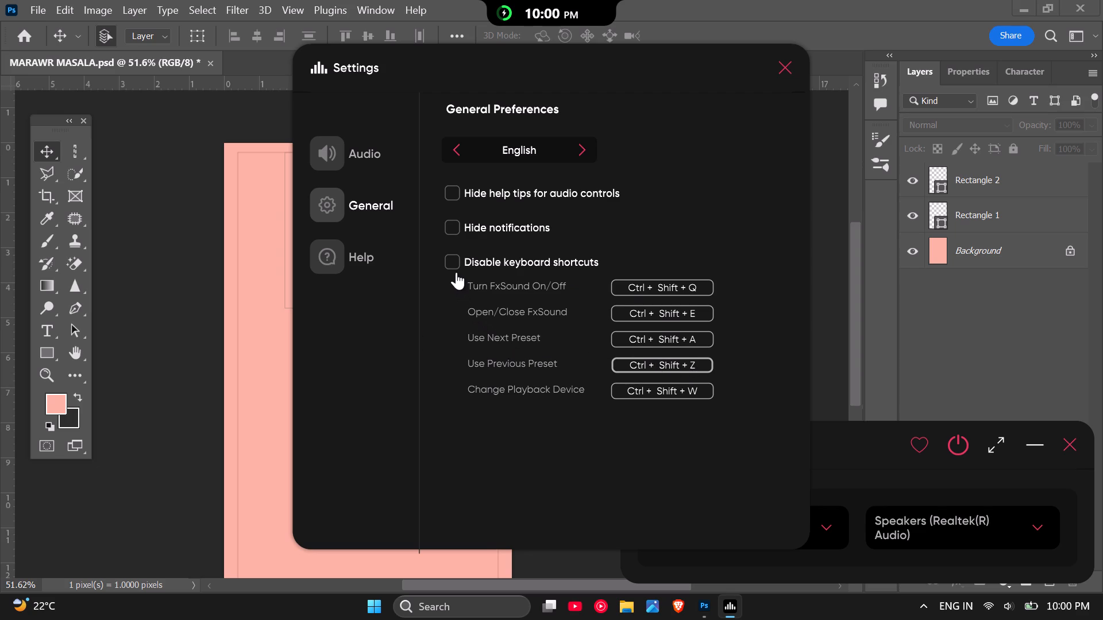
click(456, 270)
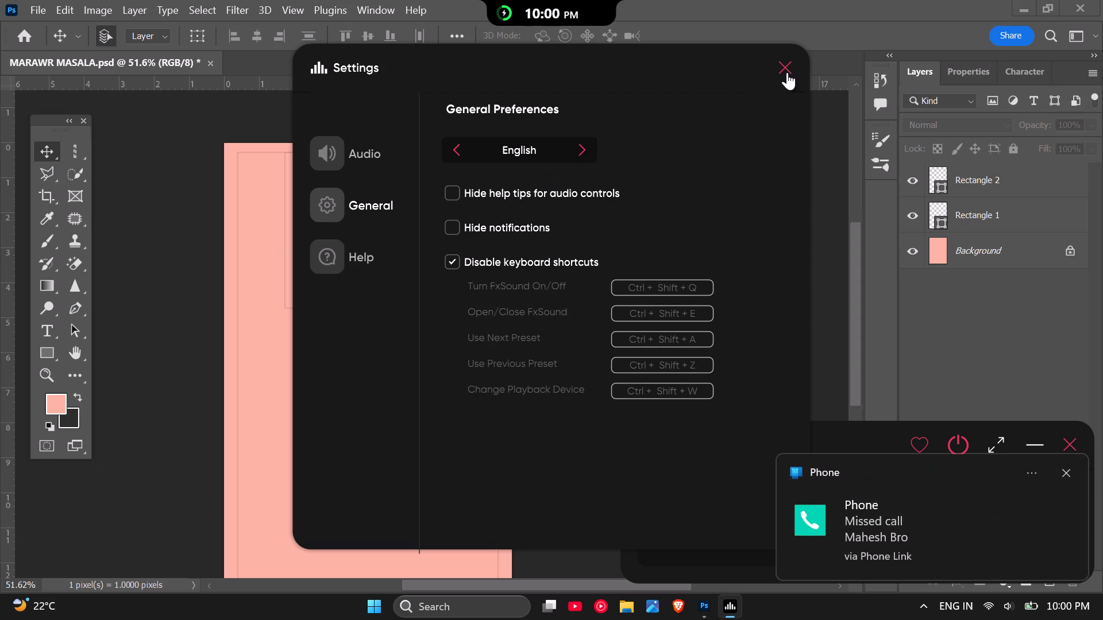
click(788, 71)
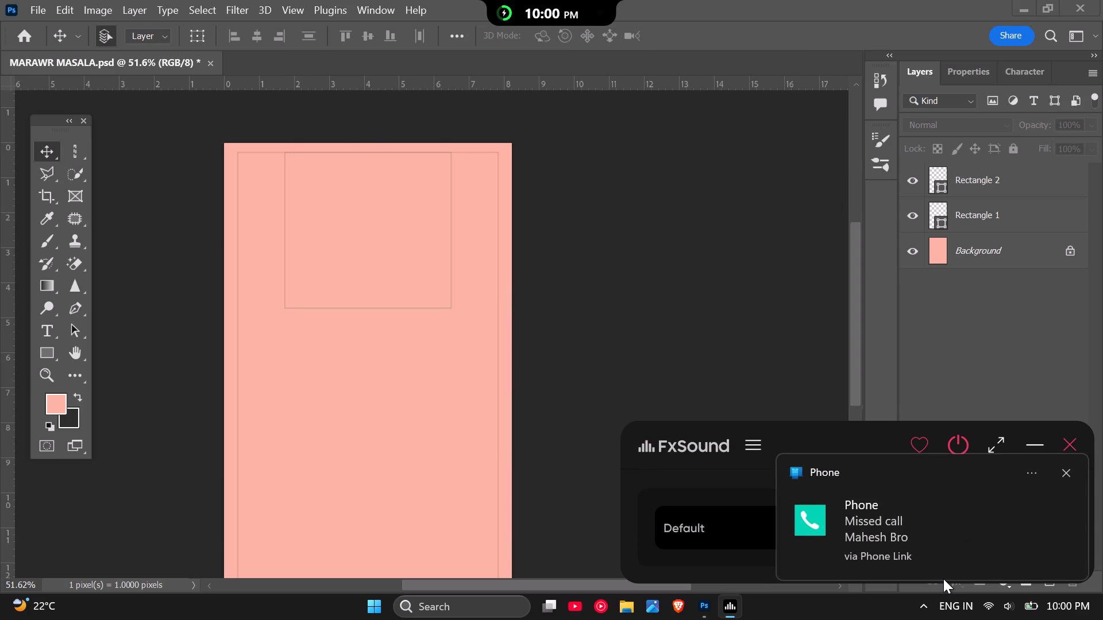